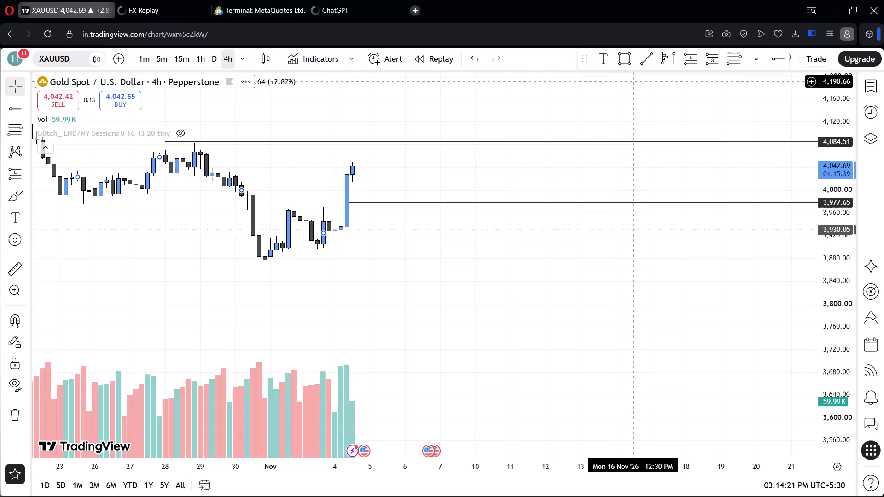
Draw a Fib retracement over the large bullish 4 November candle, from about 3,962.19 up to about 4,015.76.
{"action": "left_click", "coordinate": [729, 60]}
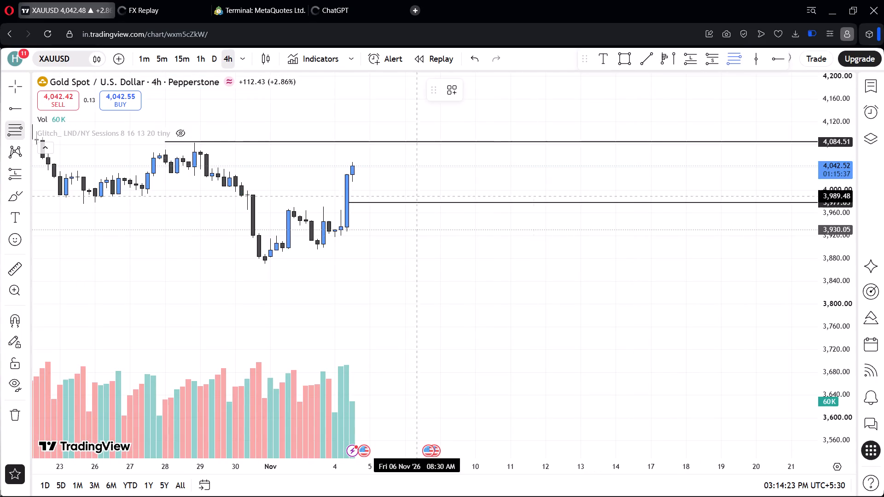
{"action": "left_click_drag", "start_coordinate": [342, 211], "coordinate": [373, 198]}
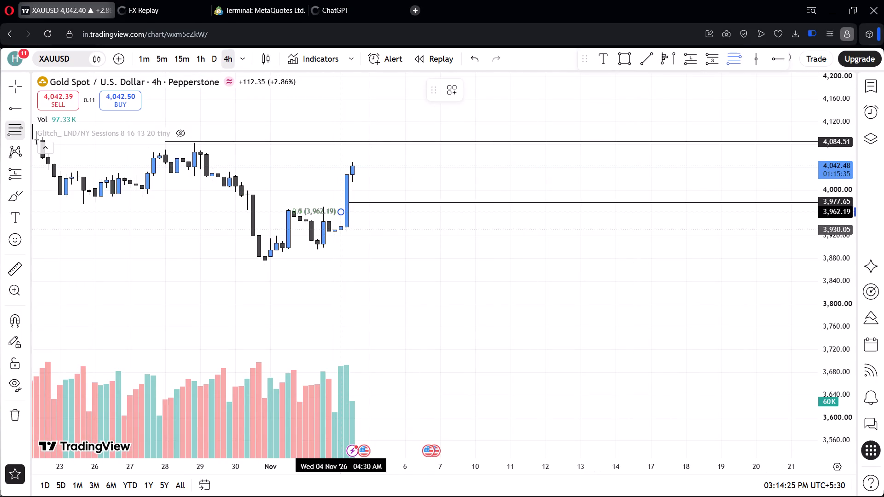
{"action": "left_click_drag", "start_coordinate": [373, 198], "coordinate": [486, 185]}
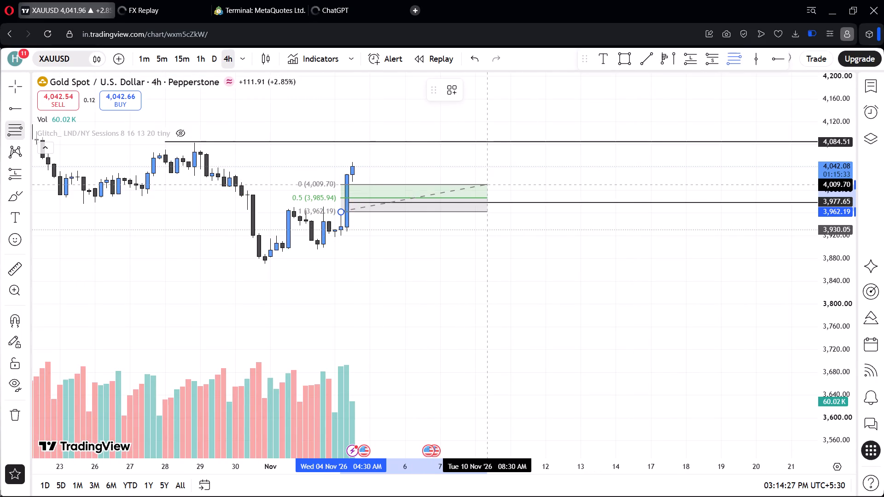
{"action": "left_click_drag", "start_coordinate": [486, 185], "coordinate": [488, 183]}
{"action": "left_click", "coordinate": [488, 182]}
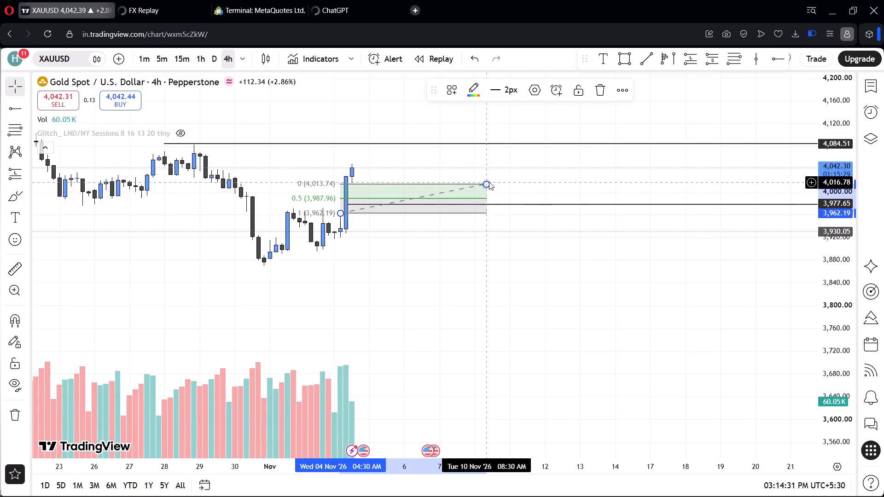
{"action": "left_click", "coordinate": [503, 162]}
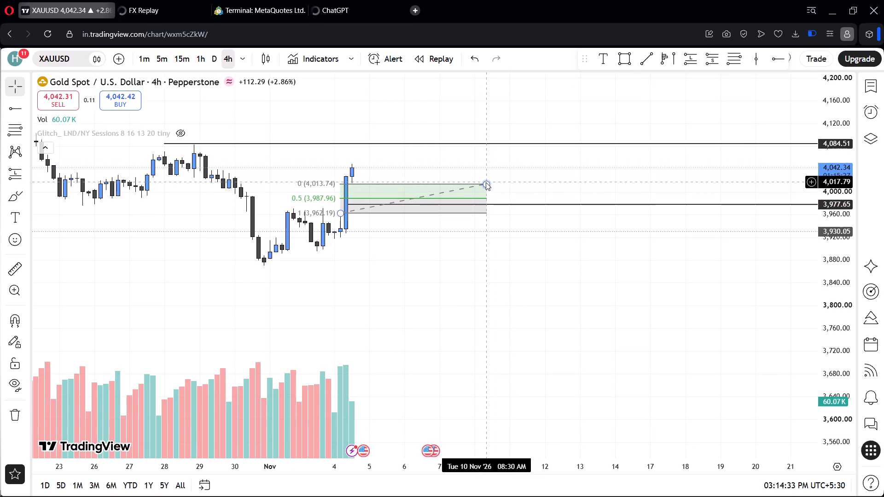
{"action": "left_click", "coordinate": [487, 182]}
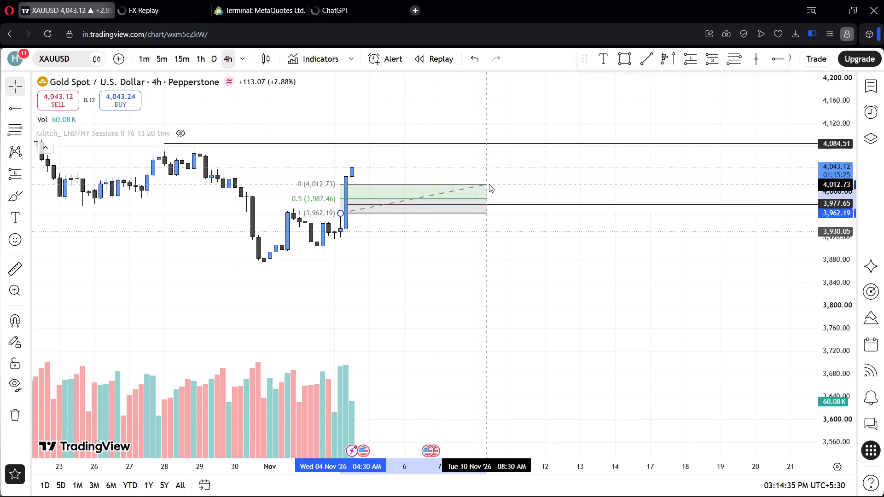
{"action": "left_click", "coordinate": [466, 168]}
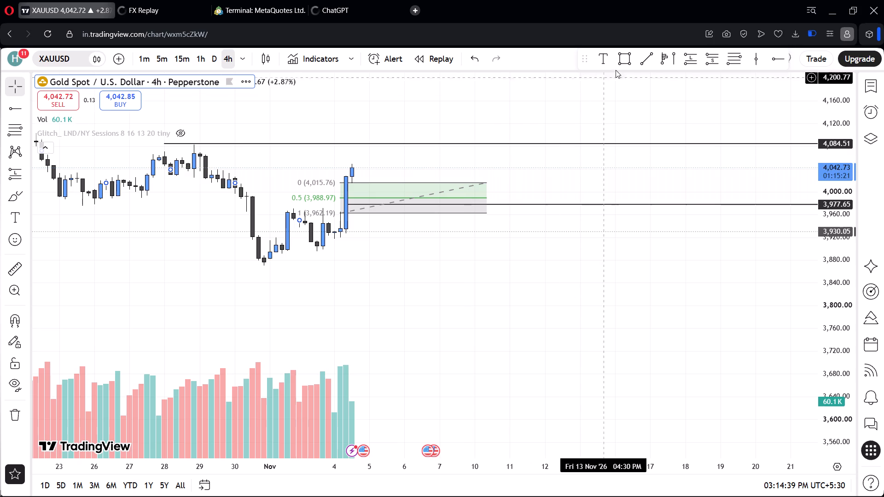
Place a horizontal ray at the retracement's 0.5 level, about 3,988.47, and colour it orange.
{"action": "left_click", "coordinate": [772, 59]}
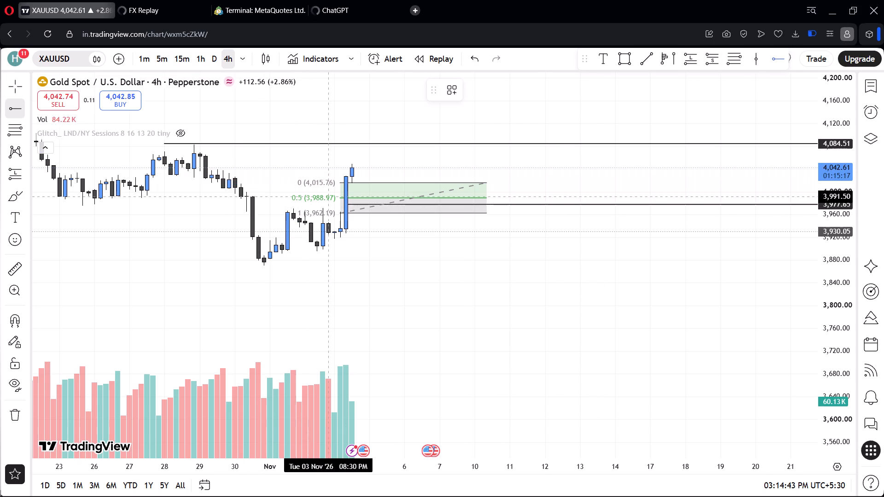
{"action": "left_click", "coordinate": [337, 198]}
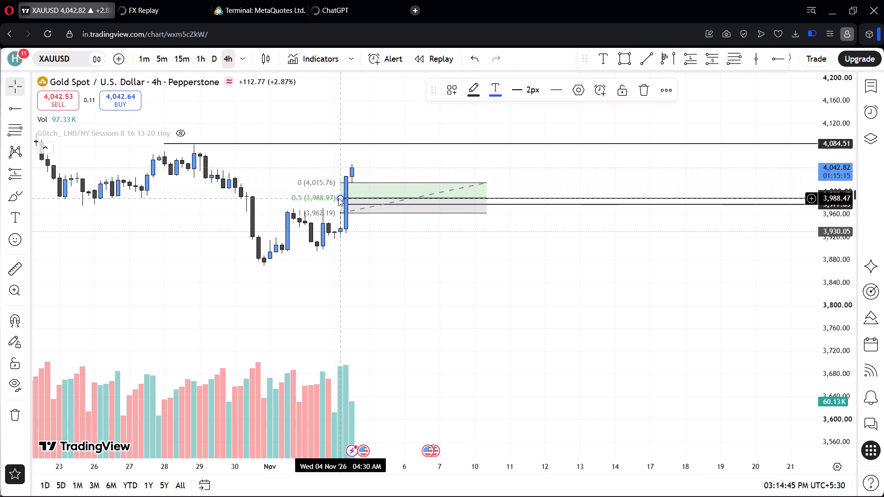
{"action": "left_click", "coordinate": [478, 91]}
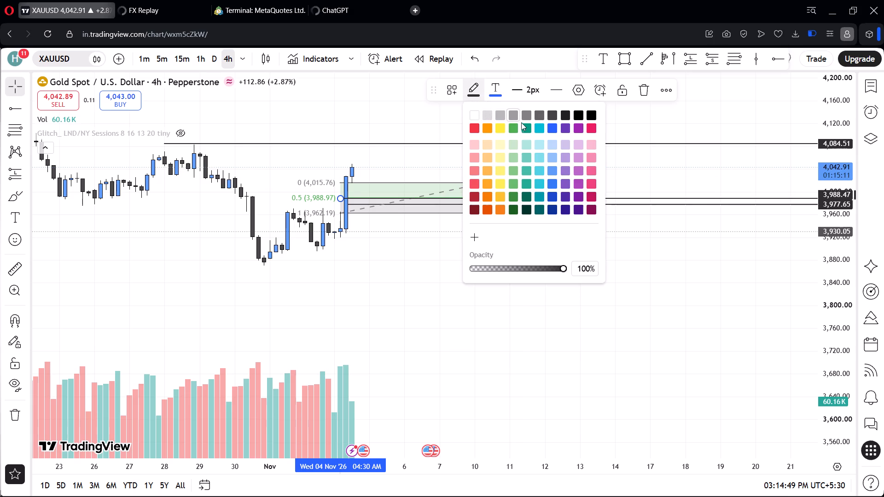
{"action": "left_click", "coordinate": [489, 131]}
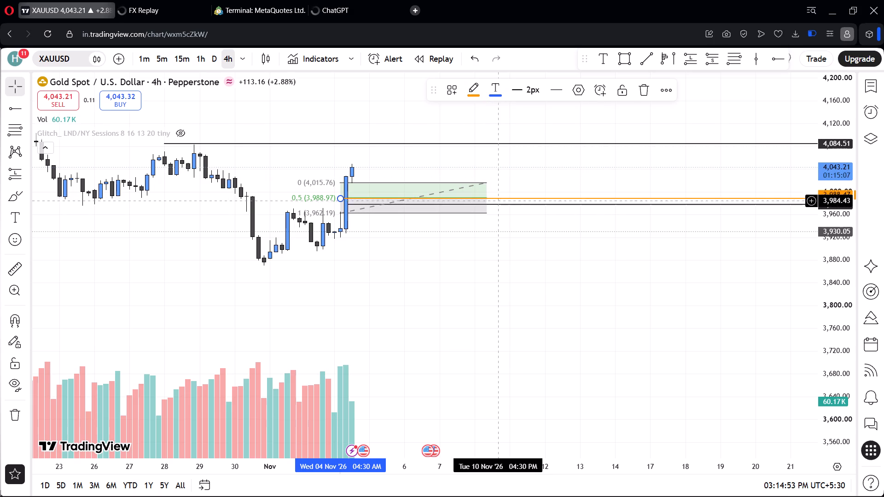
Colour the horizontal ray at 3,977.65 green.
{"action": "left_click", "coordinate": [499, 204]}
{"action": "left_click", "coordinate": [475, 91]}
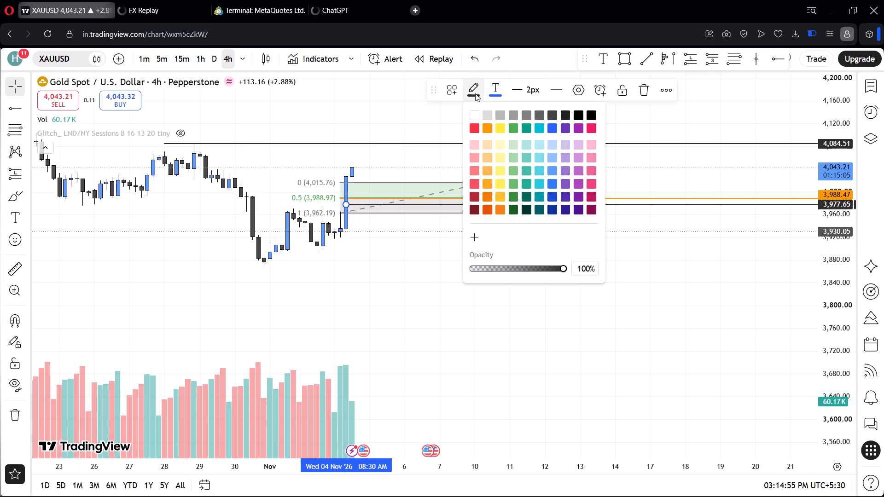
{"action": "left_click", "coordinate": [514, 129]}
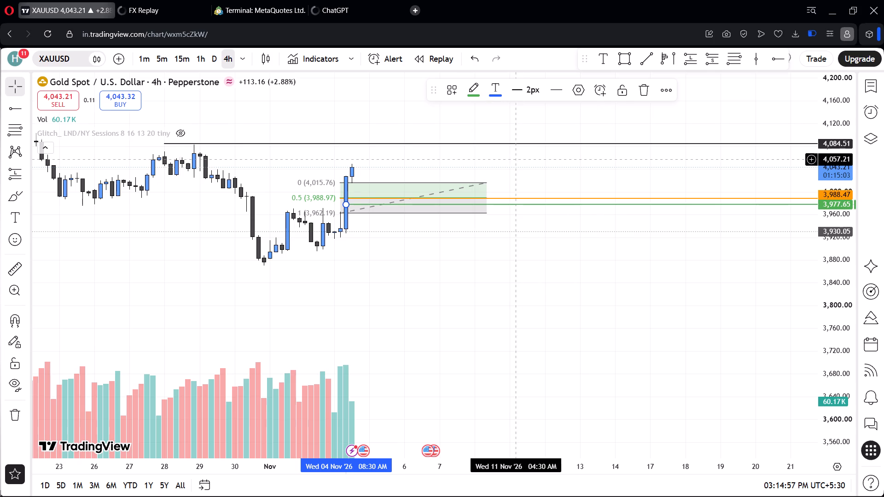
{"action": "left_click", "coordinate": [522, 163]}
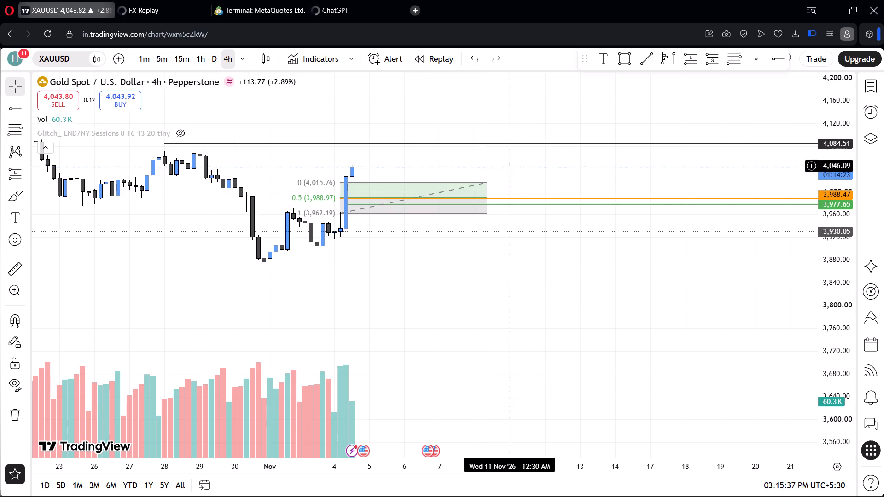
Change the line colour of the horizontal ray at 3,977.65 to red.
{"action": "left_click", "coordinate": [534, 204]}
{"action": "left_click", "coordinate": [474, 91]}
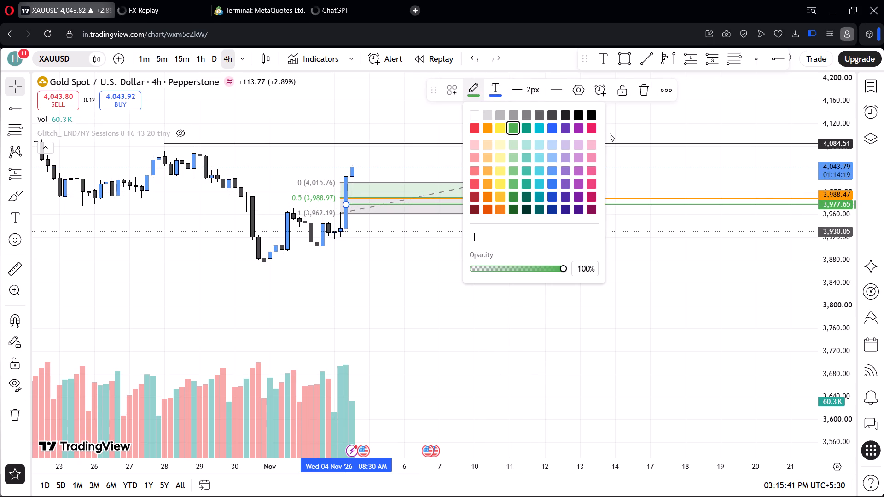
{"action": "left_click", "coordinate": [475, 130]}
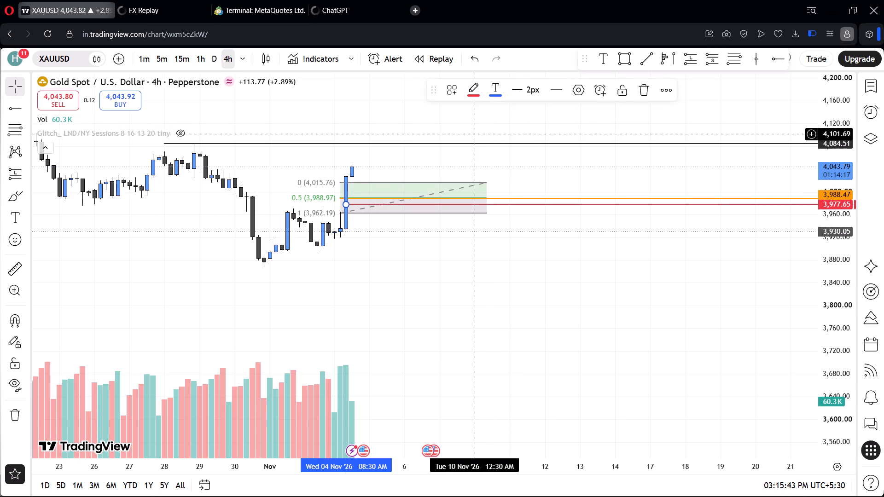
{"action": "left_click", "coordinate": [505, 179]}
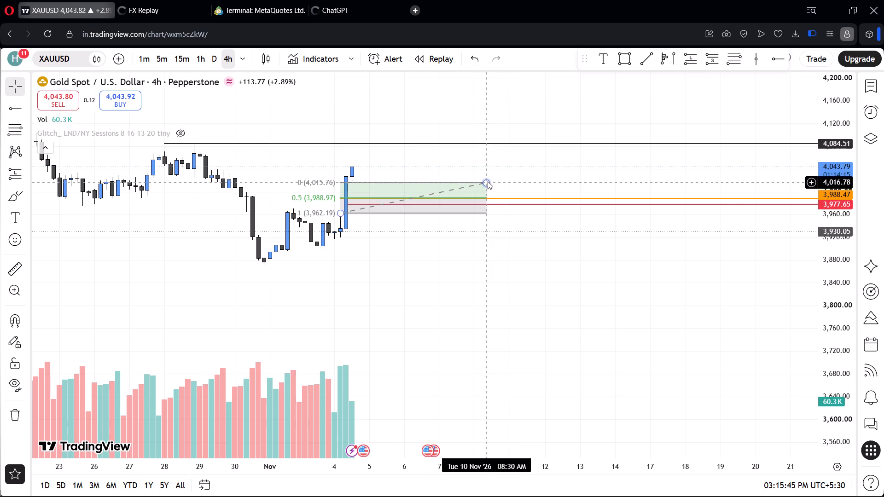
Delete the Fib retracement from the chart, keeping the horizontal rays.
{"action": "left_click", "coordinate": [488, 181]}
{"action": "left_click", "coordinate": [595, 89]}
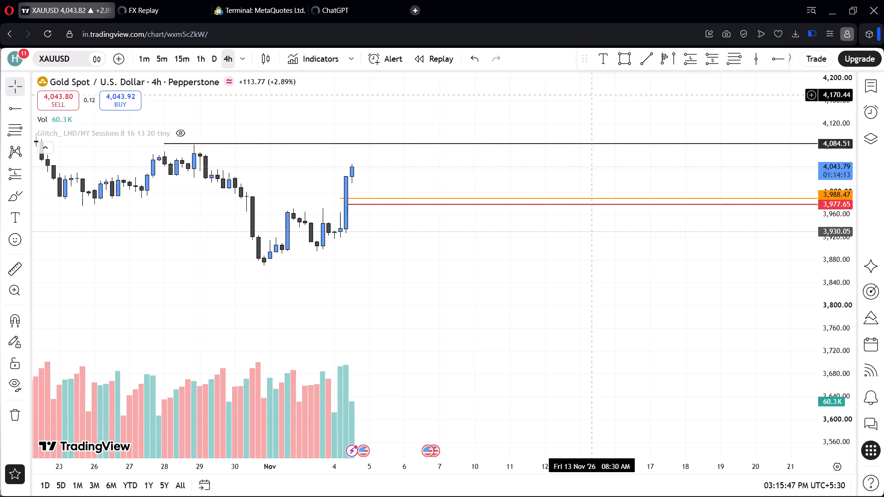
Switch the XAUUSD chart to the 1-hour timeframe.
{"action": "scroll", "coordinate": [505, 177], "scroll_direction": "down", "scroll_amount": 3}
{"action": "scroll", "coordinate": [491, 176], "scroll_direction": "up", "scroll_amount": 2}
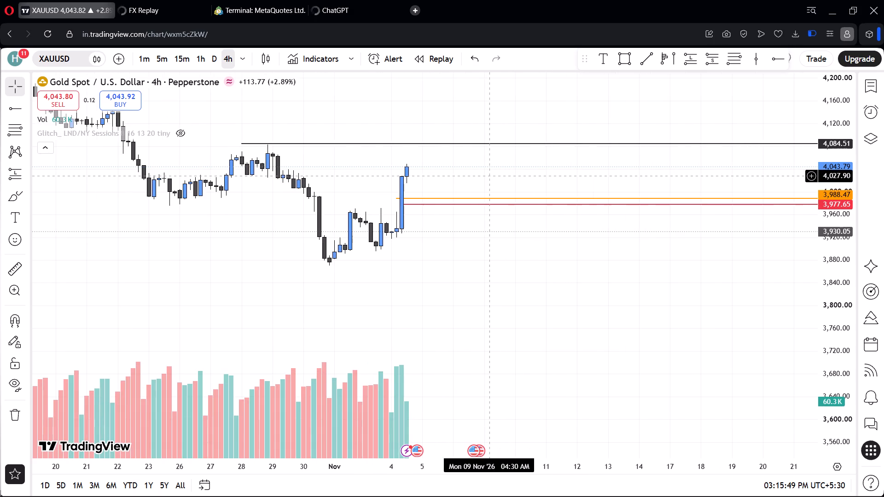
{"action": "scroll", "coordinate": [491, 173], "scroll_direction": "up", "scroll_amount": 1}
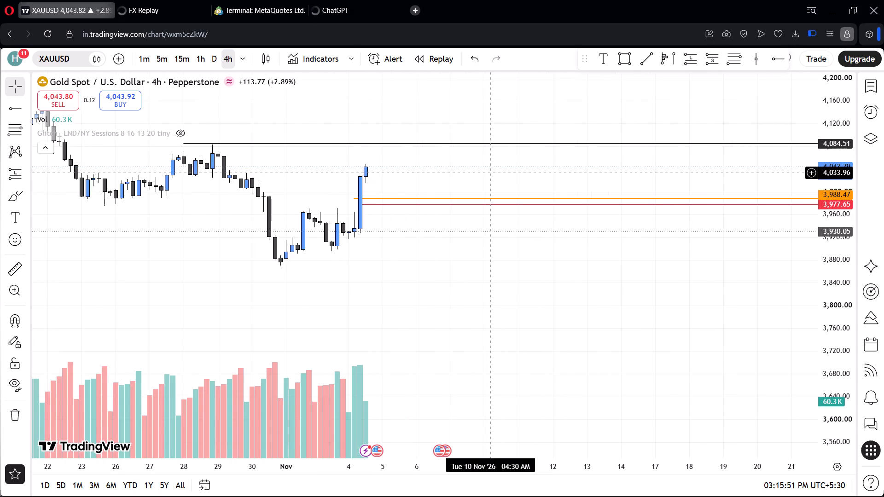
{"action": "scroll", "coordinate": [493, 170], "scroll_direction": "up", "scroll_amount": 1}
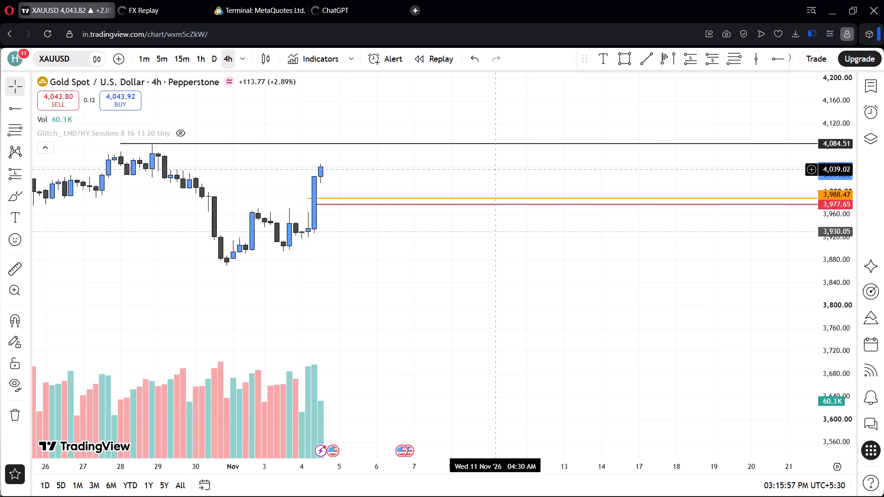
{"action": "scroll", "coordinate": [494, 169], "scroll_direction": "down", "scroll_amount": 1}
{"action": "left_click", "coordinate": [201, 58]}
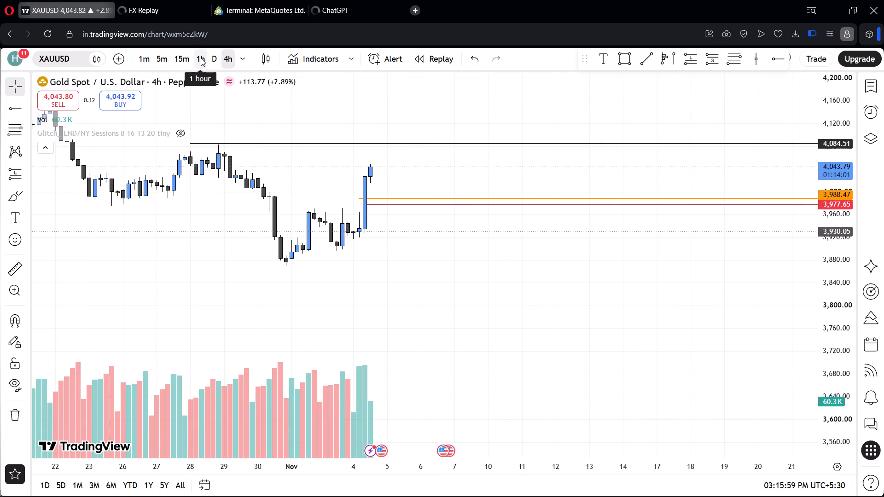
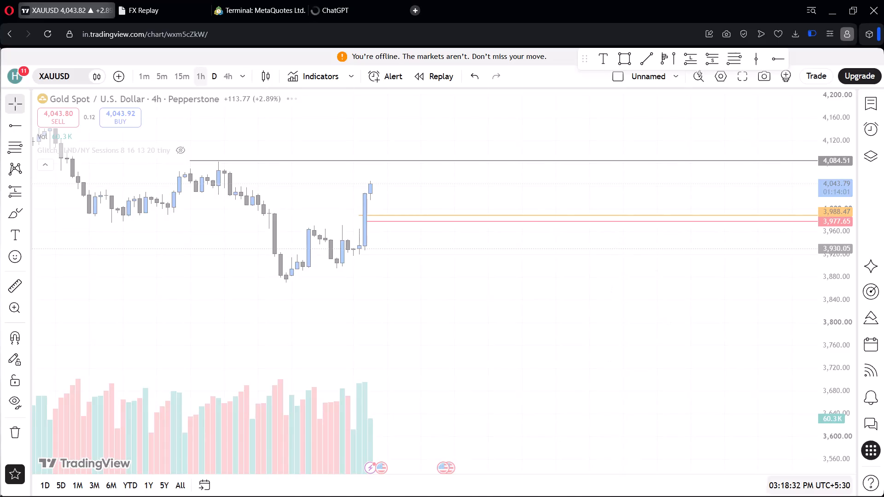
Rescan the available Wi-Fi networks in the Windows quick settings to get the computer back online, and return to the chart.
{"action": "left_click", "coordinate": [815, 481]}
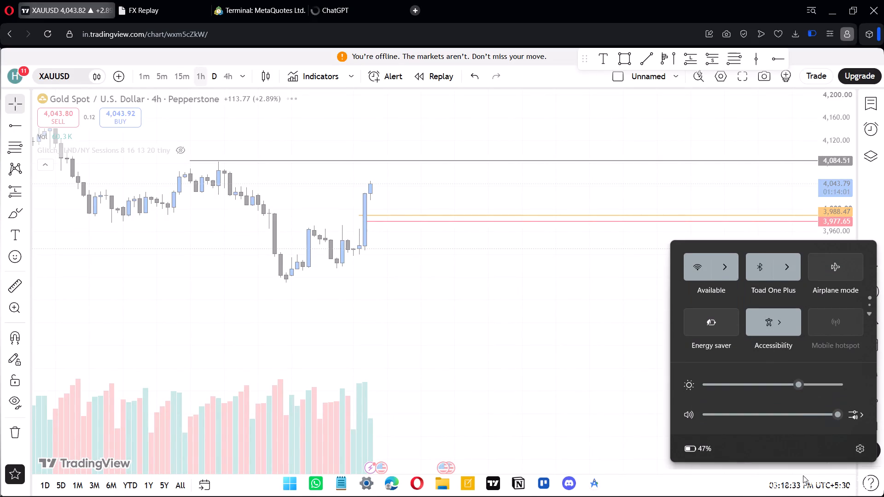
{"action": "left_click_drag", "start_coordinate": [726, 277], "coordinate": [715, 292]}
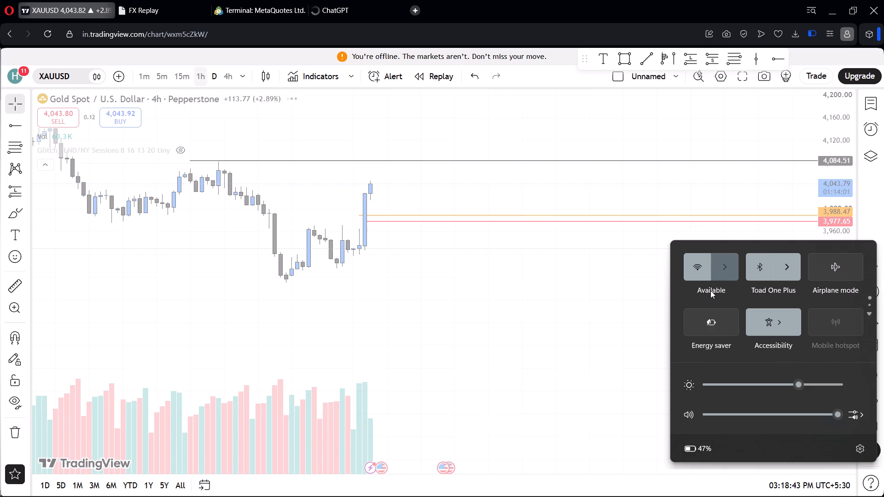
{"action": "left_click", "coordinate": [726, 265]}
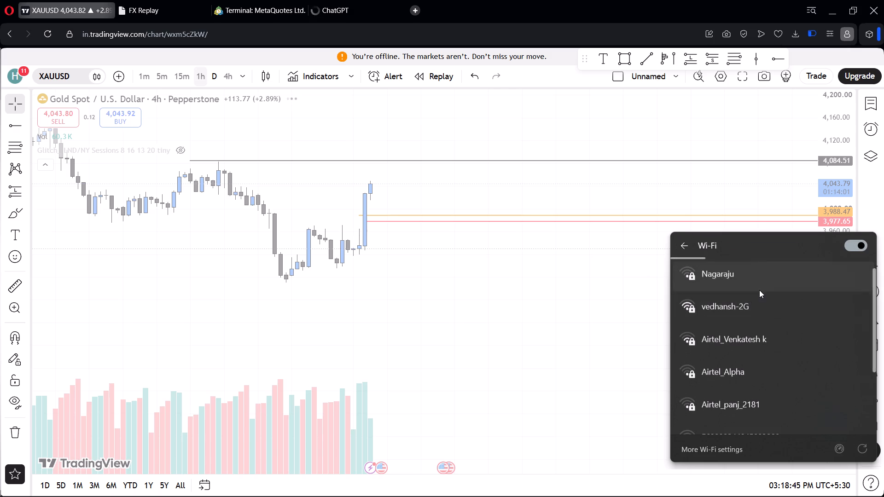
{"action": "left_click", "coordinate": [863, 444]}
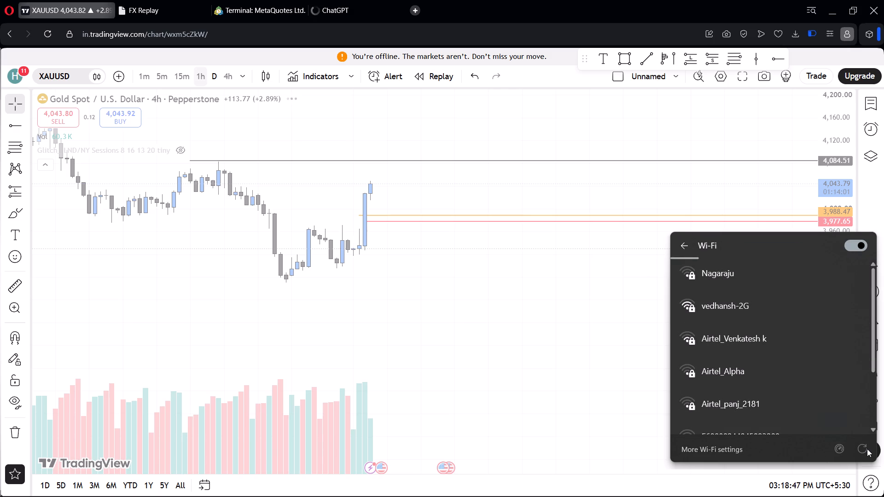
{"action": "double_click", "coordinate": [867, 449]}
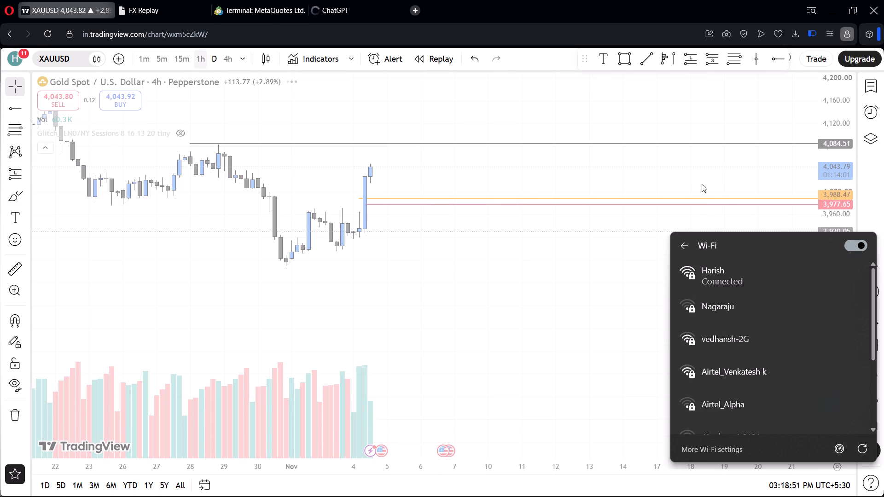
{"action": "left_click", "coordinate": [708, 177]}
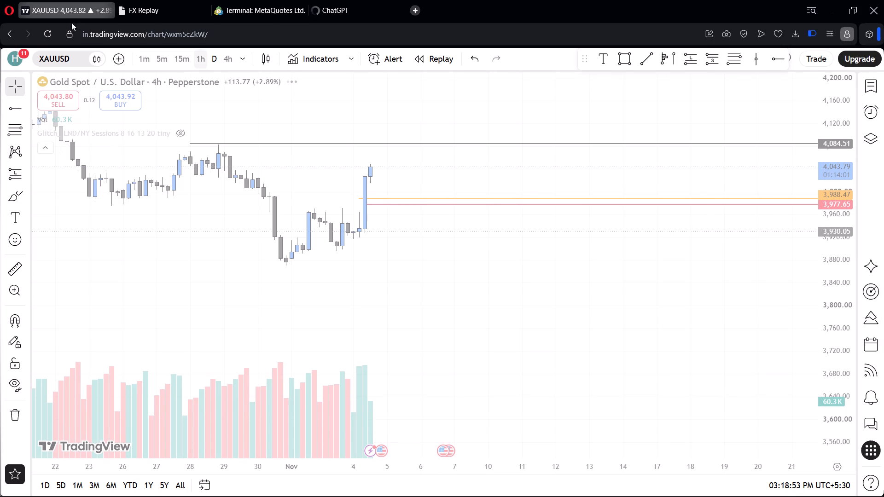
Reload the XAUUSD chart page in the browser.
{"action": "left_click", "coordinate": [45, 28]}
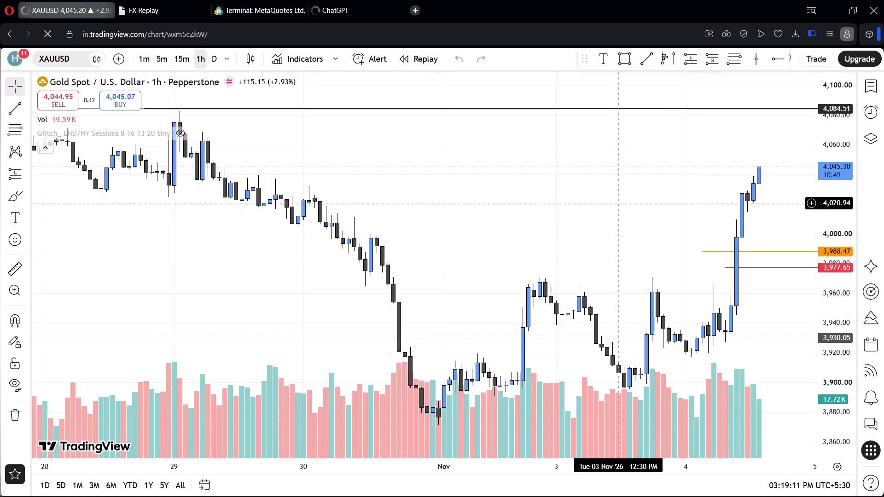
Delete the Fib retracement spanning 3,962.19 to 4,015.76 from the 1-hour XAUUSD chart.
{"action": "left_click_drag", "start_coordinate": [565, 131], "coordinate": [428, 123]}
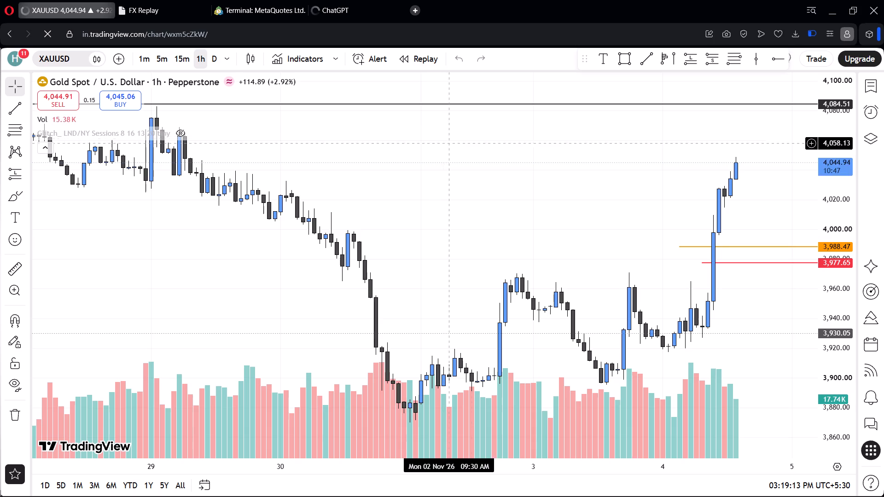
{"action": "left_click_drag", "start_coordinate": [474, 166], "coordinate": [429, 146]}
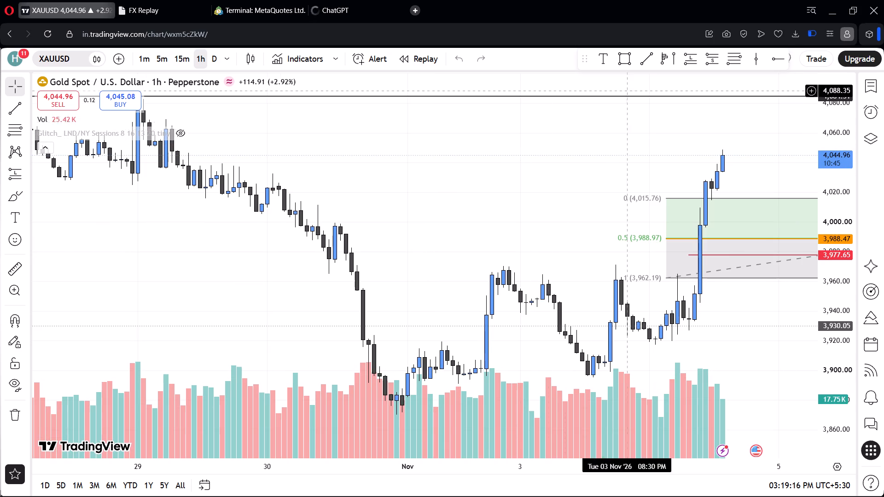
{"action": "left_click_drag", "start_coordinate": [642, 152], "coordinate": [593, 155]}
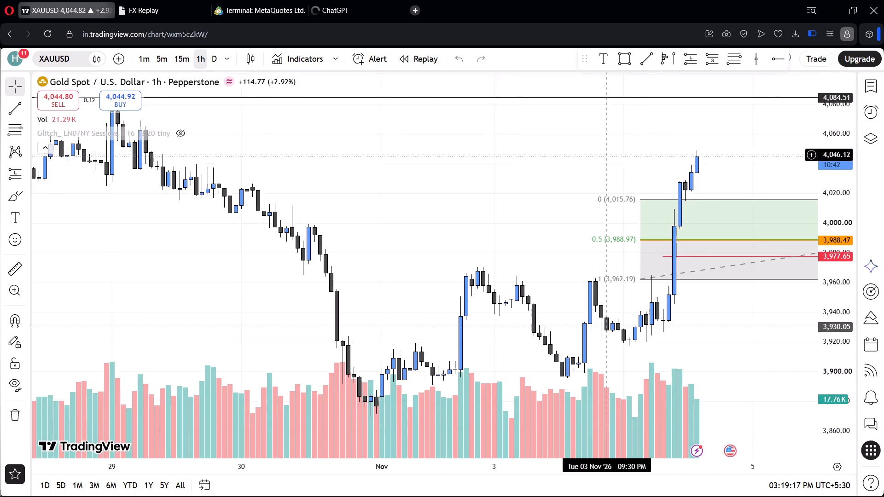
{"action": "left_click_drag", "start_coordinate": [593, 155], "coordinate": [468, 147]}
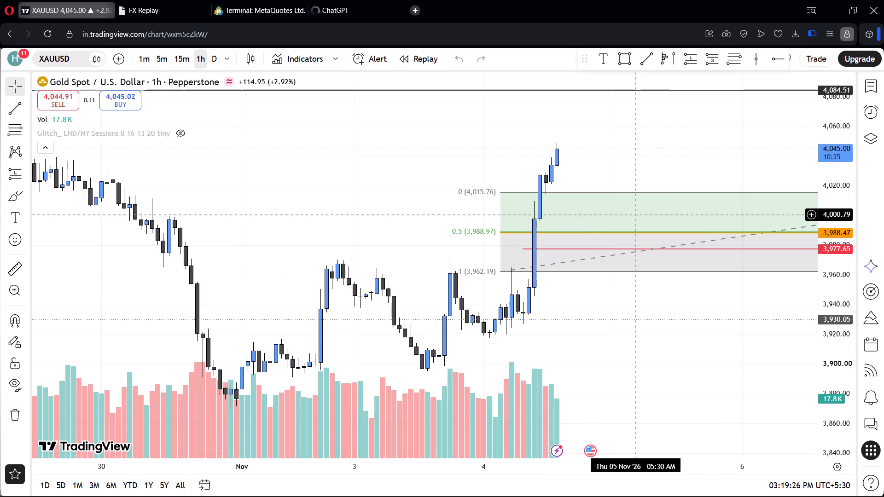
{"action": "left_click", "coordinate": [639, 192]}
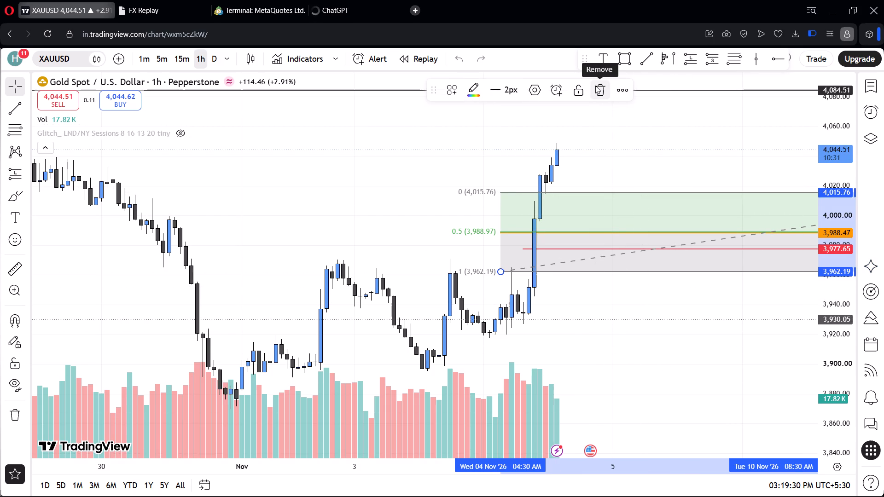
{"action": "left_click", "coordinate": [595, 86]}
Examine the 1-hour XAUUSD price action around the orange and red horizontal rays.
{"action": "left_click_drag", "start_coordinate": [583, 158], "coordinate": [452, 146]}
{"action": "scroll", "coordinate": [496, 167], "scroll_direction": "down", "scroll_amount": 4}
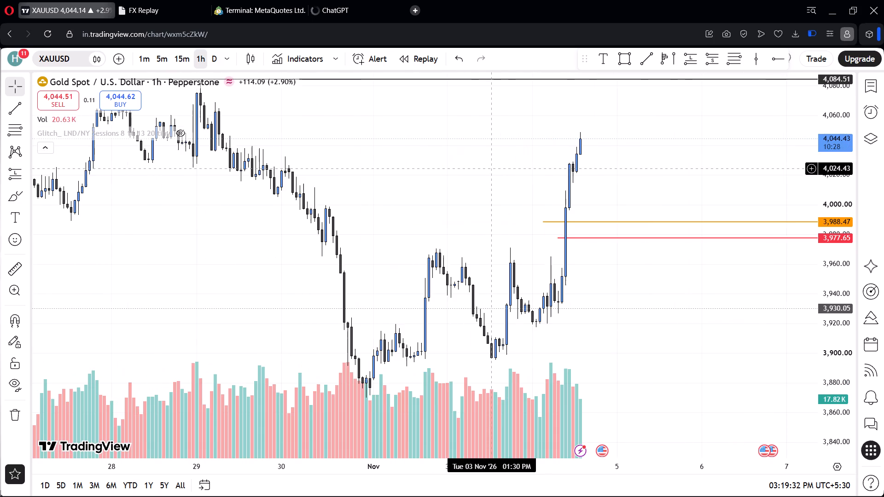
{"action": "scroll", "coordinate": [536, 195], "scroll_direction": "up", "scroll_amount": 3}
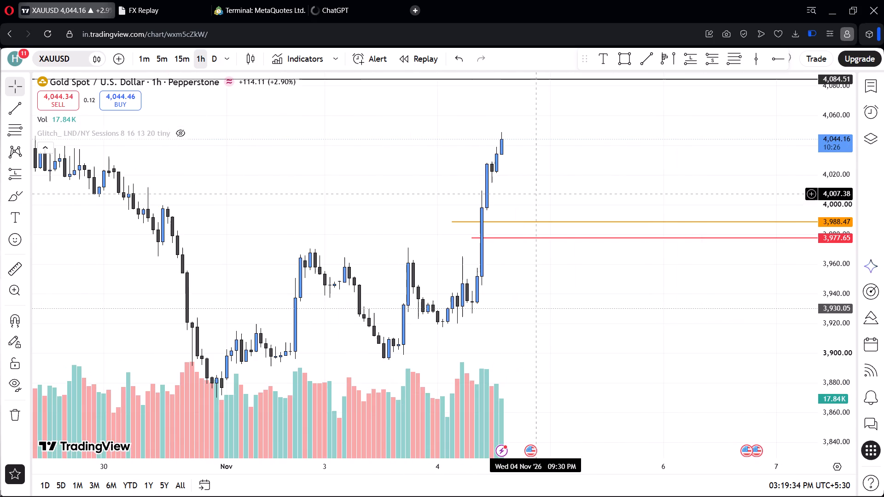
{"action": "scroll", "coordinate": [534, 195], "scroll_direction": "up", "scroll_amount": 1}
{"action": "scroll", "coordinate": [534, 193], "scroll_direction": "down", "scroll_amount": 1}
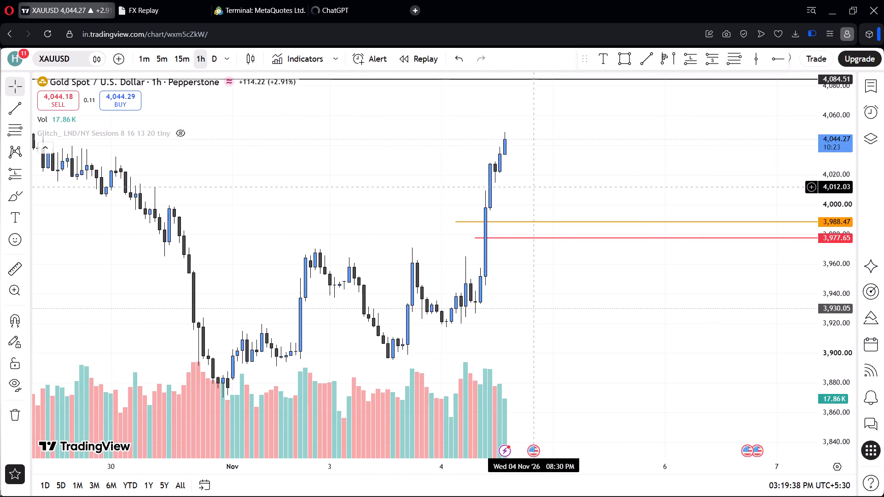
{"action": "left_click_drag", "start_coordinate": [314, 197], "coordinate": [409, 193]}
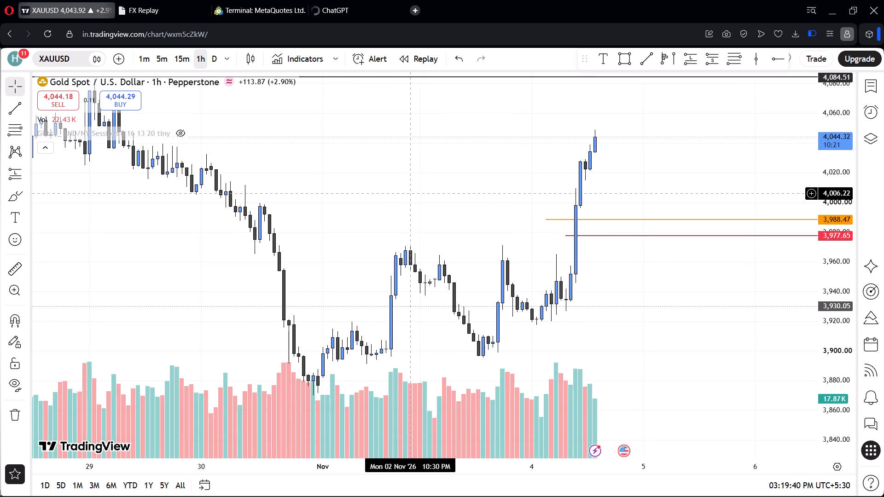
{"action": "left_click_drag", "start_coordinate": [409, 193], "coordinate": [411, 190]}
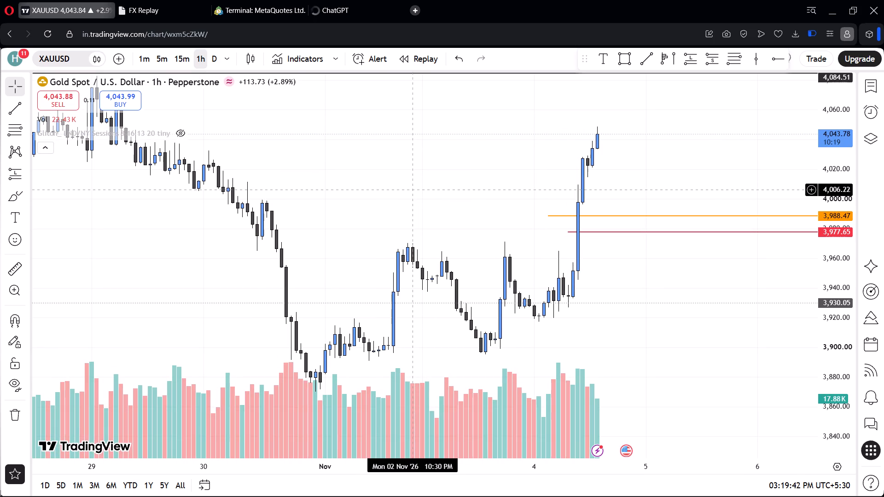
Move the black horizontal ray down to 4,083.32, onto the 29 October swing high.
{"action": "left_click_drag", "start_coordinate": [411, 190], "coordinate": [477, 244]}
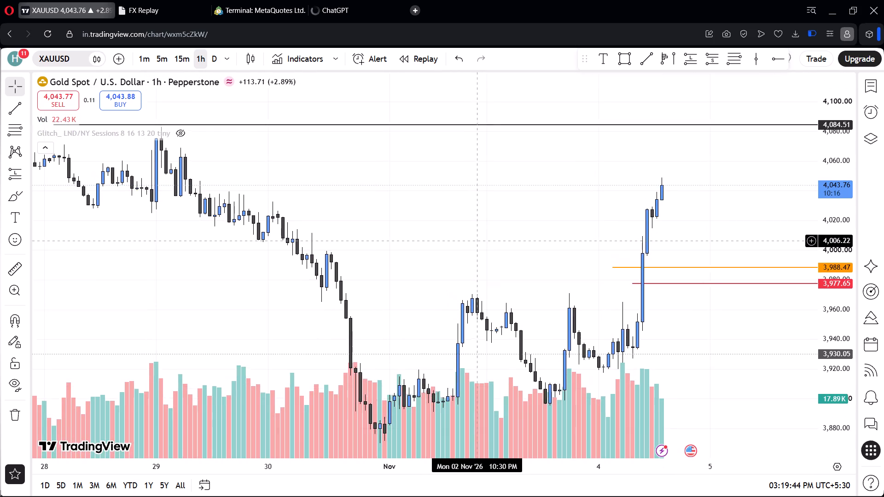
{"action": "left_click_drag", "start_coordinate": [477, 244], "coordinate": [586, 265]}
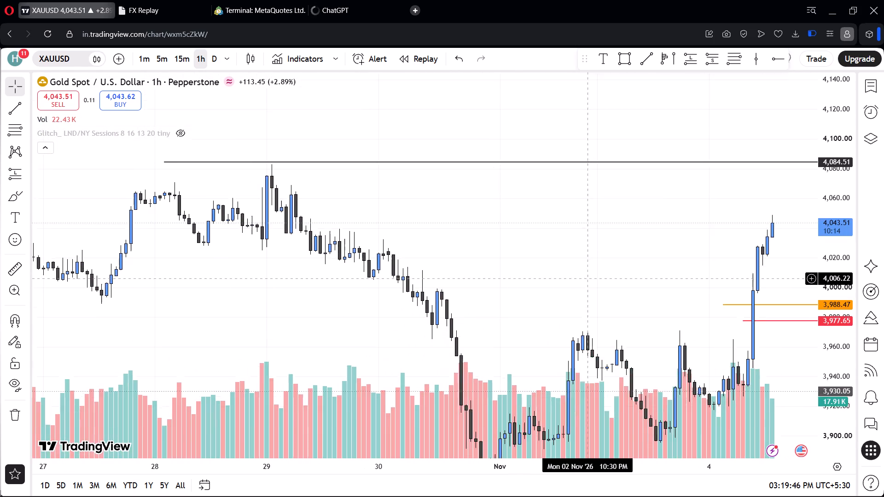
{"action": "left_click_drag", "start_coordinate": [586, 265], "coordinate": [592, 203]}
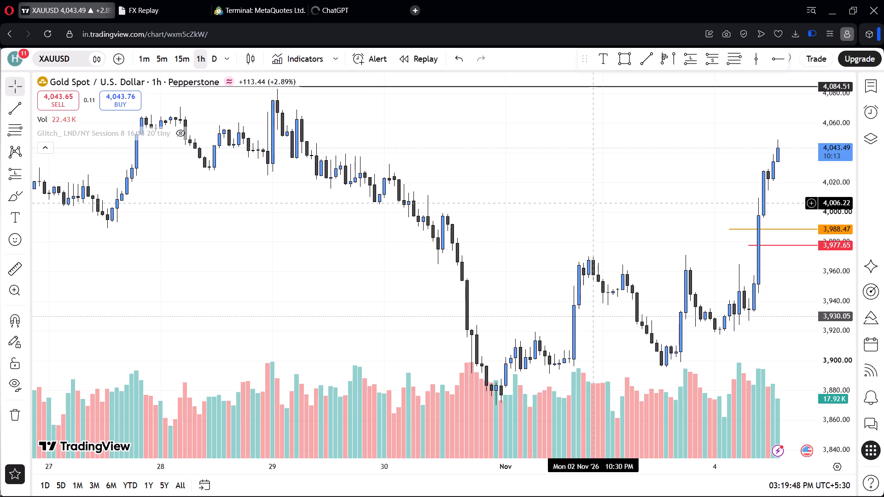
{"action": "left_click_drag", "start_coordinate": [592, 203], "coordinate": [623, 259]}
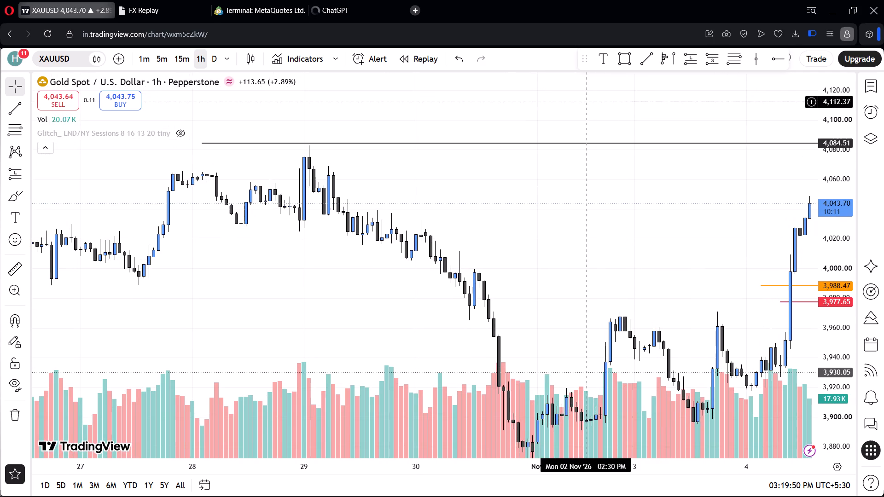
{"action": "left_click", "coordinate": [591, 142]}
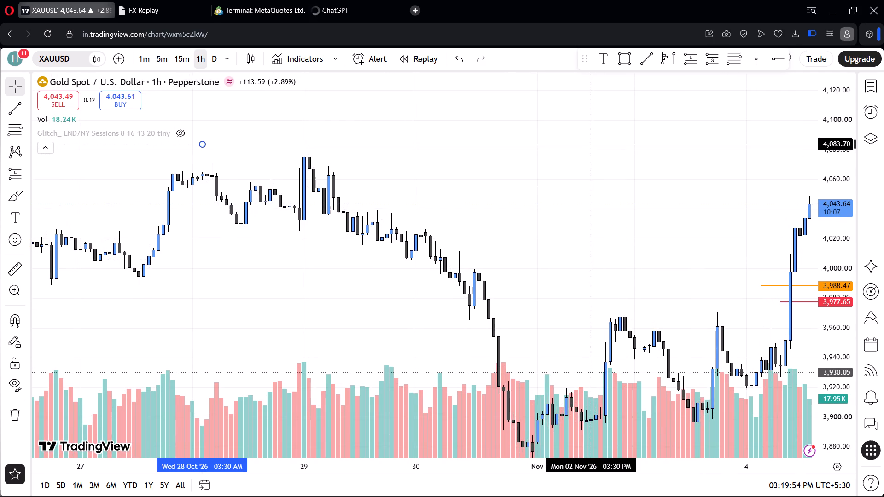
{"action": "left_click", "coordinate": [582, 168]}
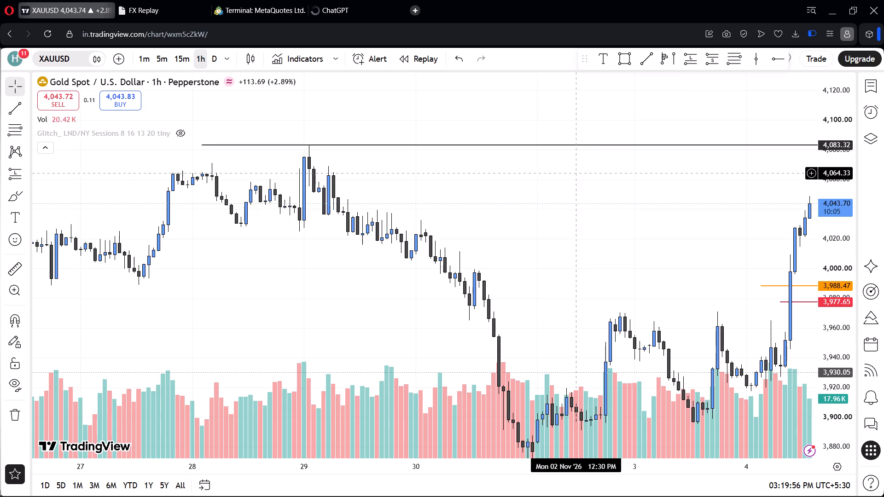
{"action": "scroll", "coordinate": [563, 183], "scroll_direction": "up", "scroll_amount": 2}
{"action": "scroll", "coordinate": [561, 181], "scroll_direction": "down", "scroll_amount": 10}
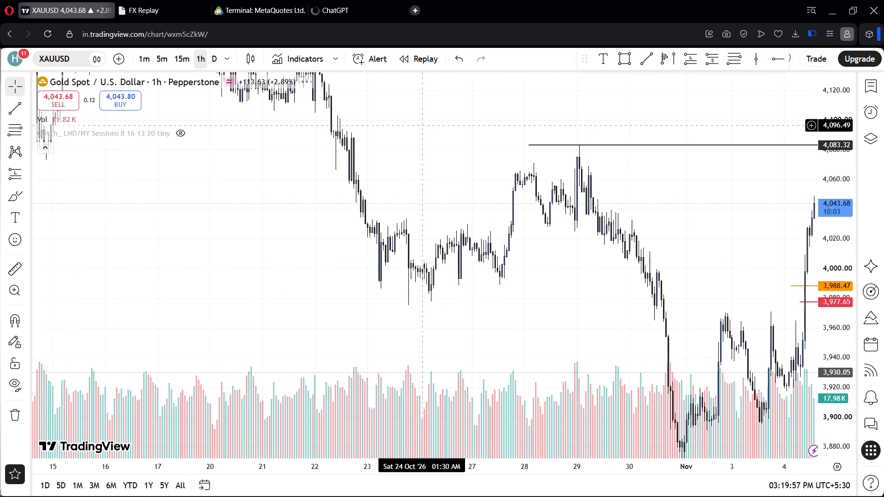
{"action": "left_click_drag", "start_coordinate": [436, 141], "coordinate": [366, 71]}
{"action": "scroll", "coordinate": [446, 151], "scroll_direction": "up", "scroll_amount": 4}
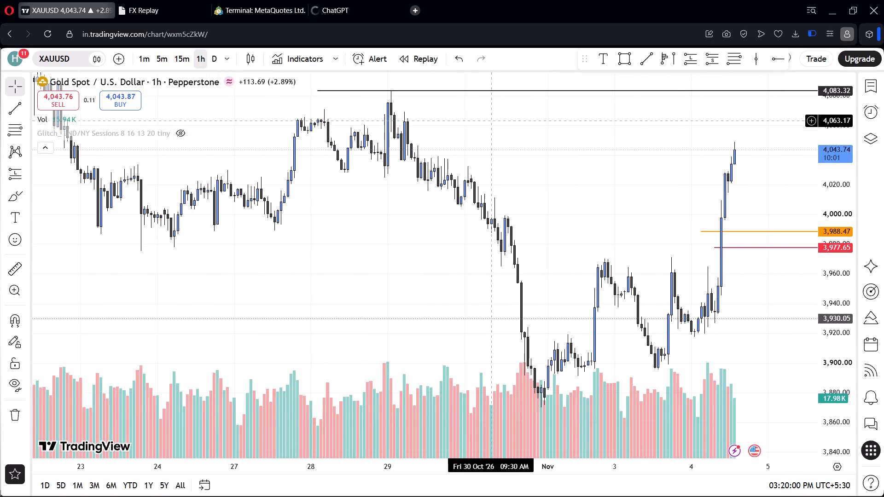
{"action": "scroll", "coordinate": [490, 156], "scroll_direction": "up", "scroll_amount": 1}
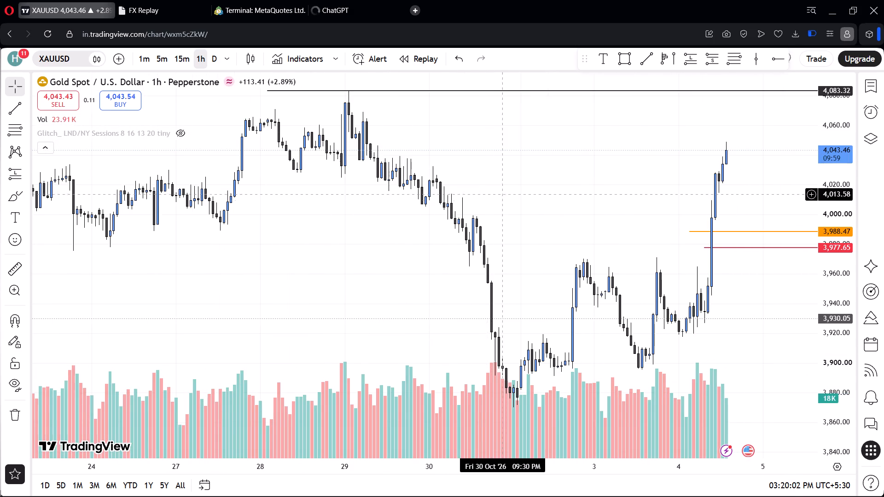
{"action": "scroll", "coordinate": [496, 182], "scroll_direction": "up", "scroll_amount": 1}
{"action": "left_click_drag", "start_coordinate": [484, 175], "coordinate": [454, 126]}
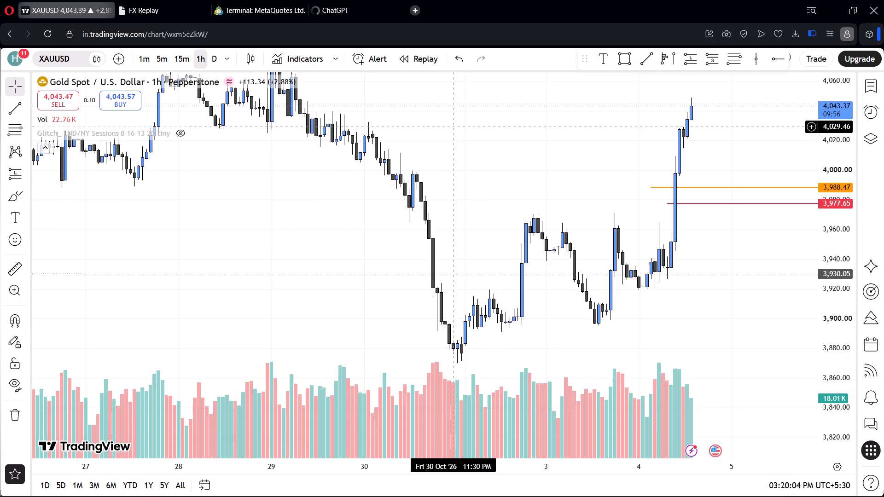
{"action": "left_click_drag", "start_coordinate": [454, 126], "coordinate": [454, 126]}
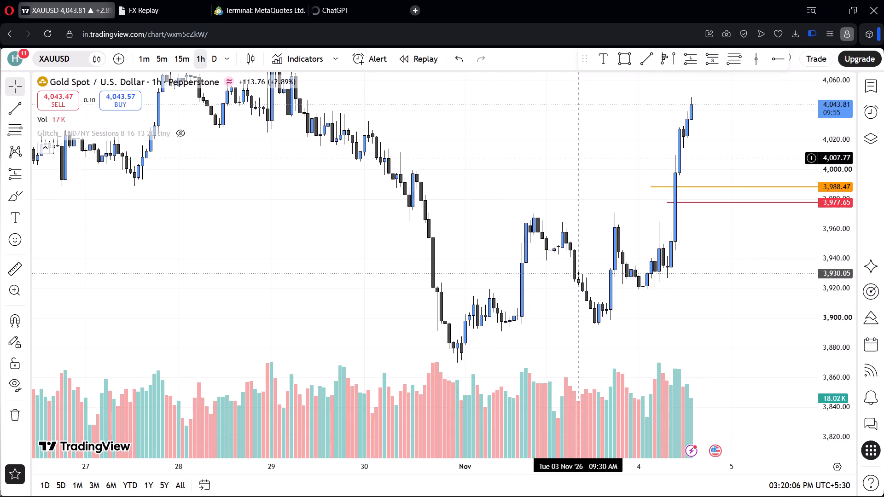
{"action": "left_click_drag", "start_coordinate": [587, 158], "coordinate": [522, 150]}
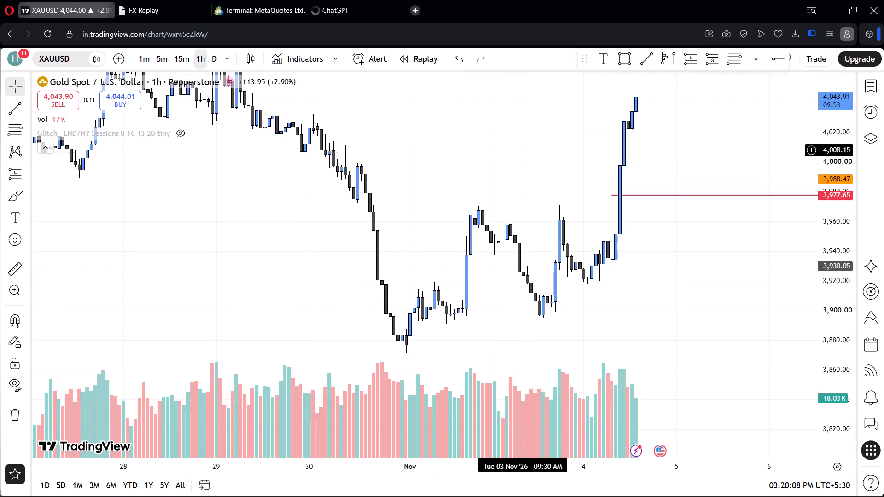
{"action": "left_click_drag", "start_coordinate": [631, 122], "coordinate": [582, 150]}
{"action": "left_click_drag", "start_coordinate": [598, 128], "coordinate": [590, 170]}
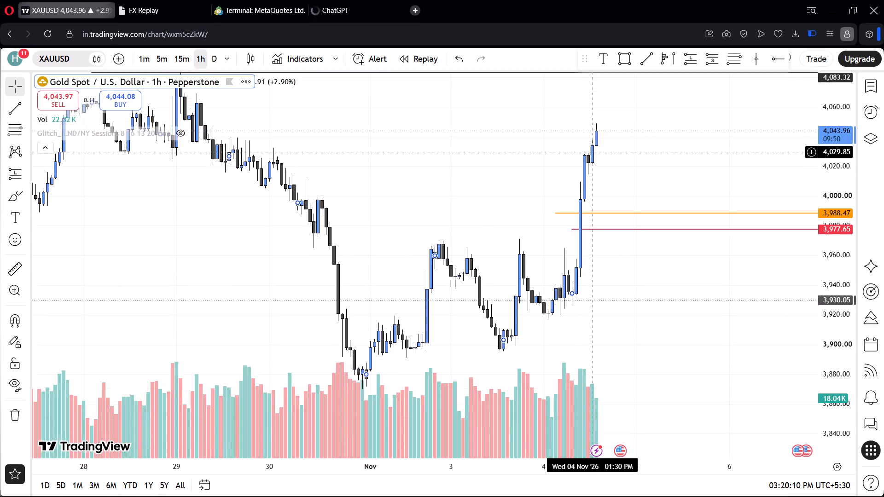
{"action": "left_click_drag", "start_coordinate": [590, 170], "coordinate": [578, 193]}
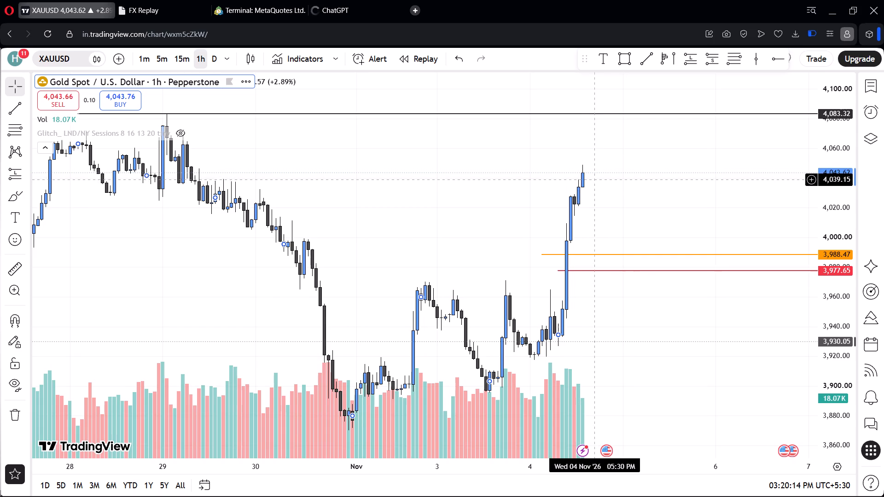
{"action": "scroll", "coordinate": [596, 179], "scroll_direction": "up", "scroll_amount": 2}
{"action": "scroll", "coordinate": [598, 179], "scroll_direction": "down", "scroll_amount": 3}
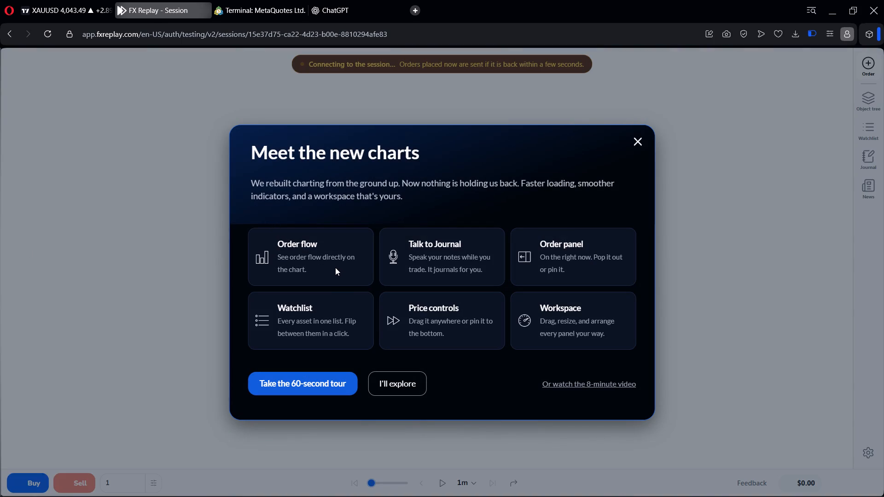
Take the 60-second tour of the new FX Replay charts through all five parts and finish it.
{"action": "left_click", "coordinate": [306, 385]}
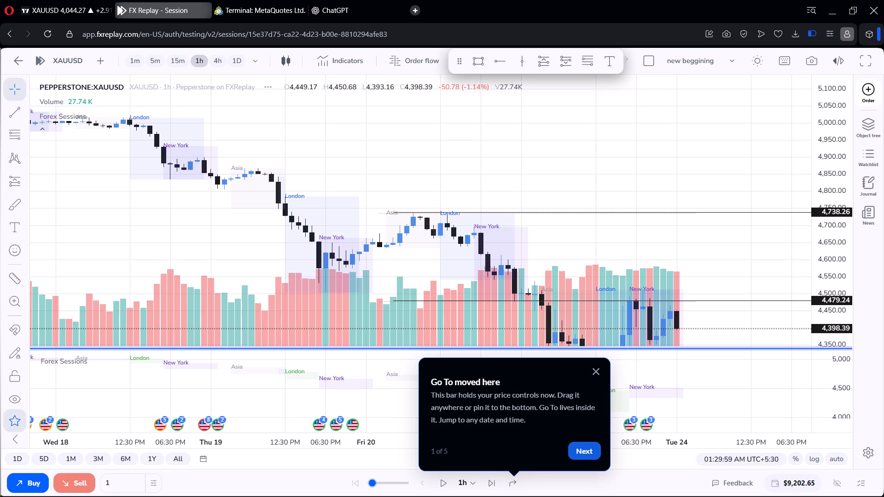
{"action": "left_click", "coordinate": [583, 443]}
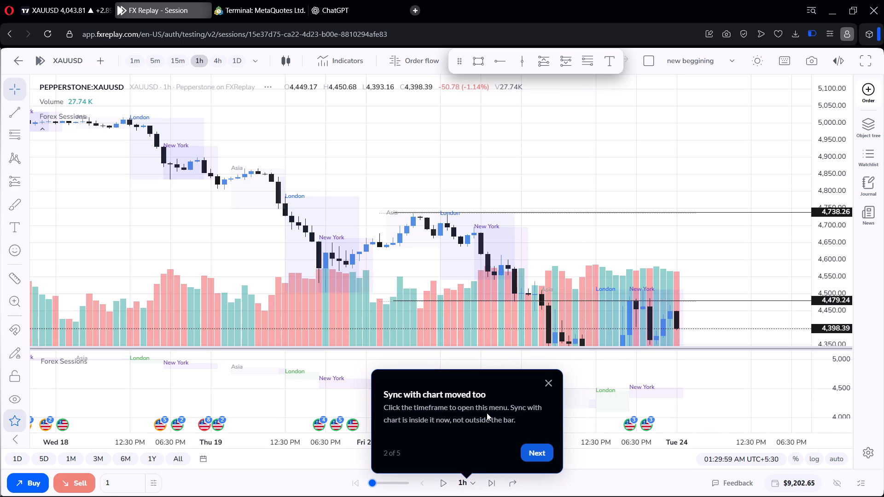
{"action": "left_click", "coordinate": [540, 448]}
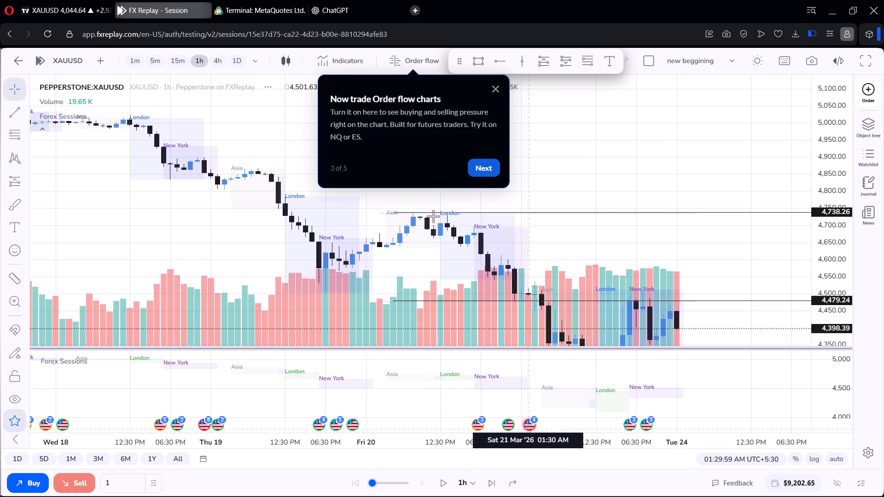
{"action": "left_click", "coordinate": [480, 166]}
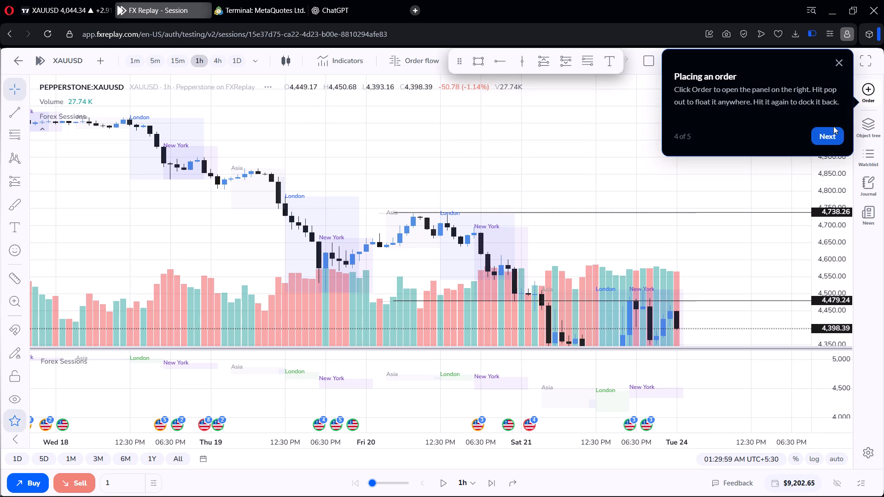
{"action": "left_click", "coordinate": [833, 133]}
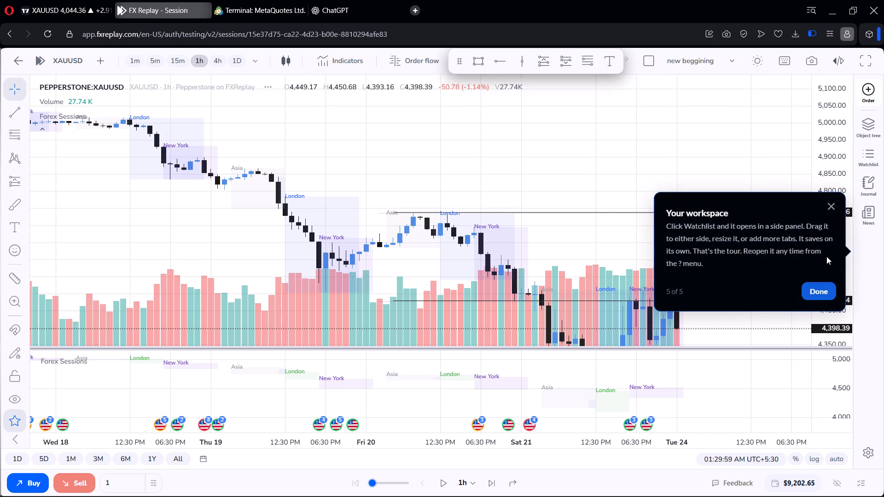
{"action": "left_click", "coordinate": [823, 290]}
Remove both horizontal ray drawings from the 1-hour XAUUSD replay chart.
{"action": "scroll", "coordinate": [517, 156], "scroll_direction": "down", "scroll_amount": 2}
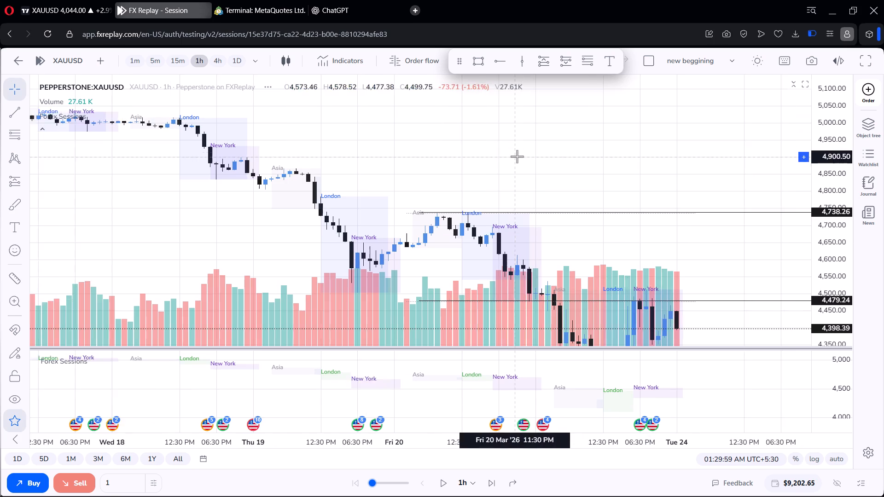
{"action": "scroll", "coordinate": [517, 156], "scroll_direction": "down", "scroll_amount": 1}
{"action": "left_click_drag", "start_coordinate": [526, 181], "coordinate": [486, 102]}
{"action": "left_click_drag", "start_coordinate": [519, 168], "coordinate": [494, 127]}
{"action": "scroll", "coordinate": [506, 137], "scroll_direction": "down", "scroll_amount": 4}
{"action": "left_click_drag", "start_coordinate": [576, 143], "coordinate": [473, 127]}
{"action": "scroll", "coordinate": [471, 124], "scroll_direction": "up", "scroll_amount": 4}
{"action": "right_click", "coordinate": [525, 135]}
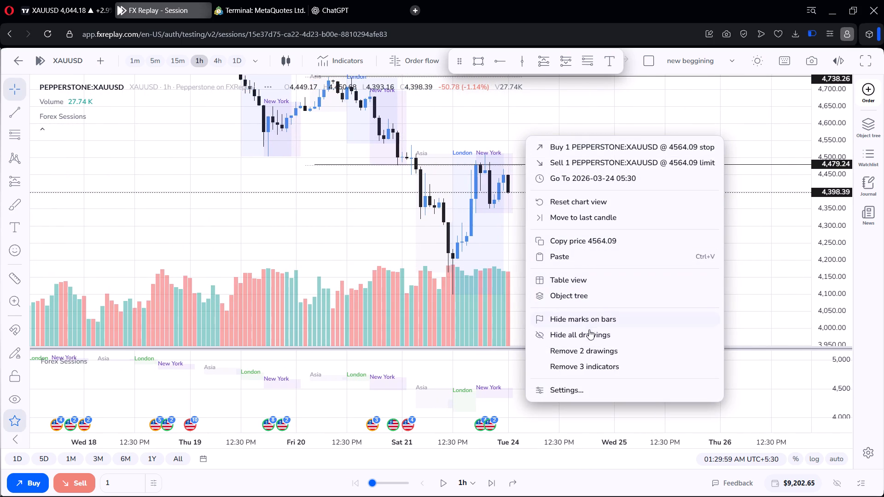
{"action": "left_click", "coordinate": [597, 348]}
Remove both Forex Sessions indicators, the one overlaid on the price chart and the one in the lower pane.
{"action": "left_click_drag", "start_coordinate": [547, 192], "coordinate": [561, 229]}
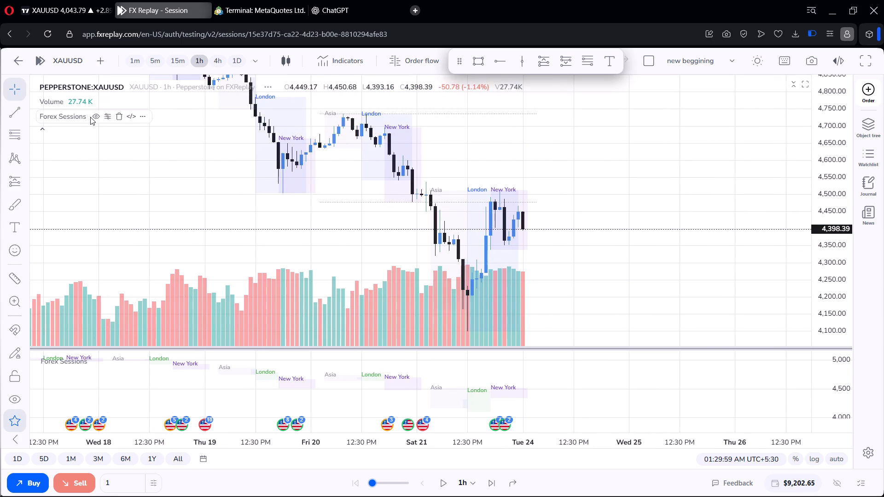
{"action": "left_click", "coordinate": [117, 118]}
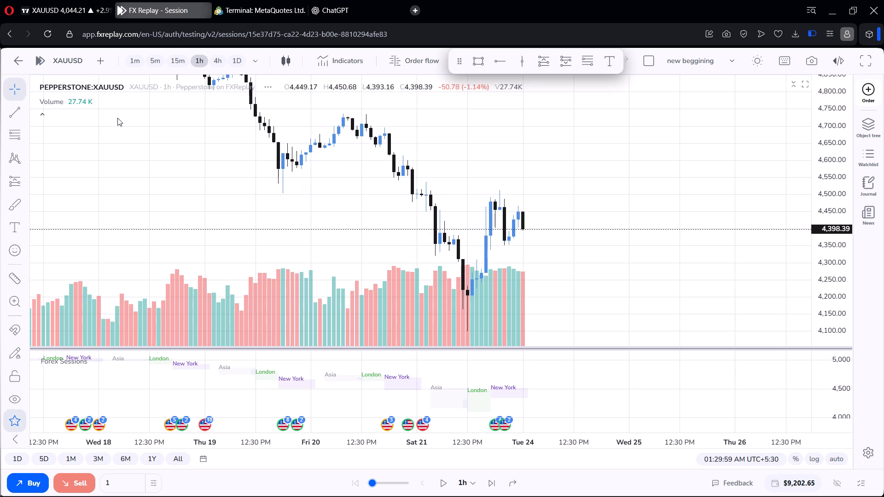
{"action": "left_click", "coordinate": [422, 346]}
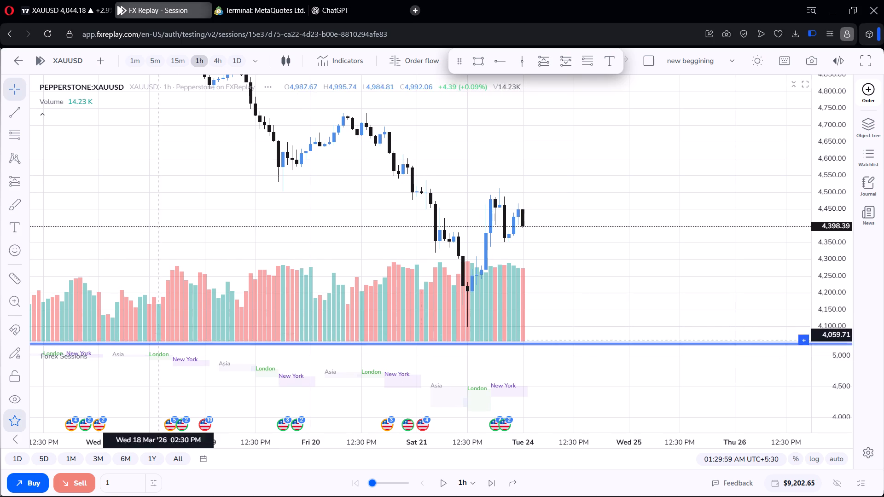
{"action": "left_click", "coordinate": [121, 360]}
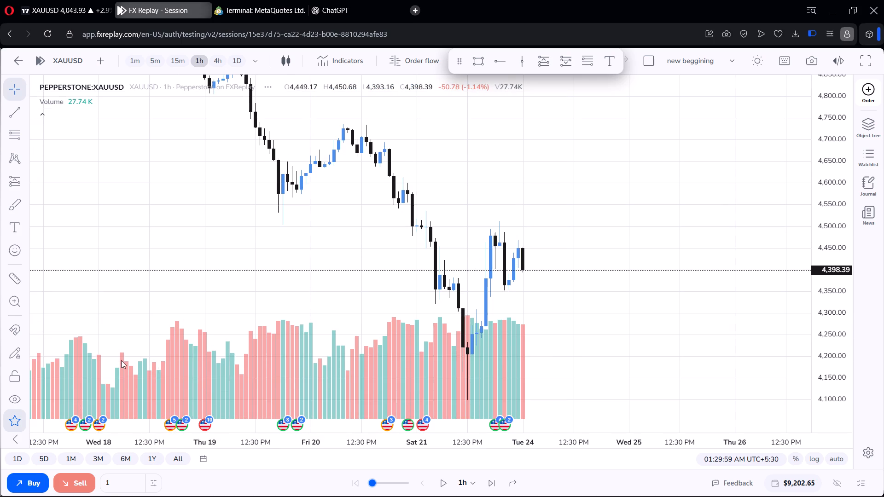
Examine the 1-hour XAUUSD decline from mid-March and the rebound leading up to the replay's current candle on 24 March.
{"action": "scroll", "coordinate": [173, 148], "scroll_direction": "up", "scroll_amount": 5}
{"action": "scroll", "coordinate": [174, 146], "scroll_direction": "down", "scroll_amount": 7}
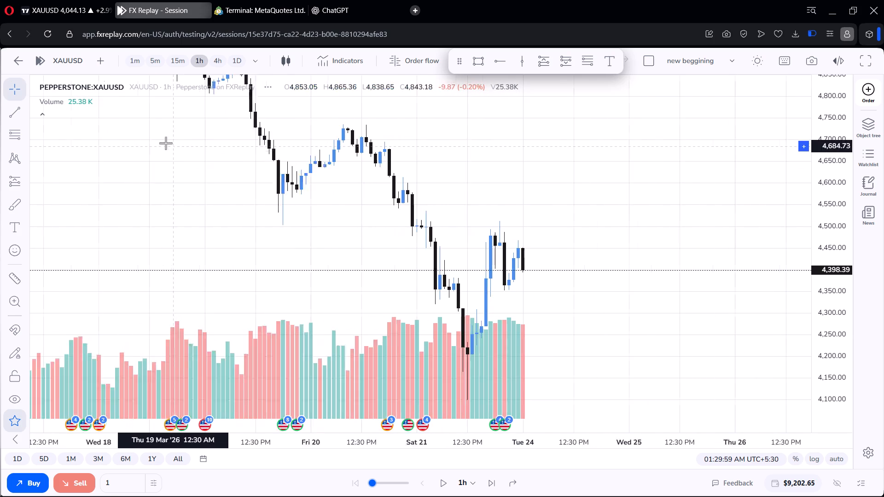
{"action": "left_click_drag", "start_coordinate": [203, 159], "coordinate": [181, 216]}
{"action": "right_click", "coordinate": [189, 189]}
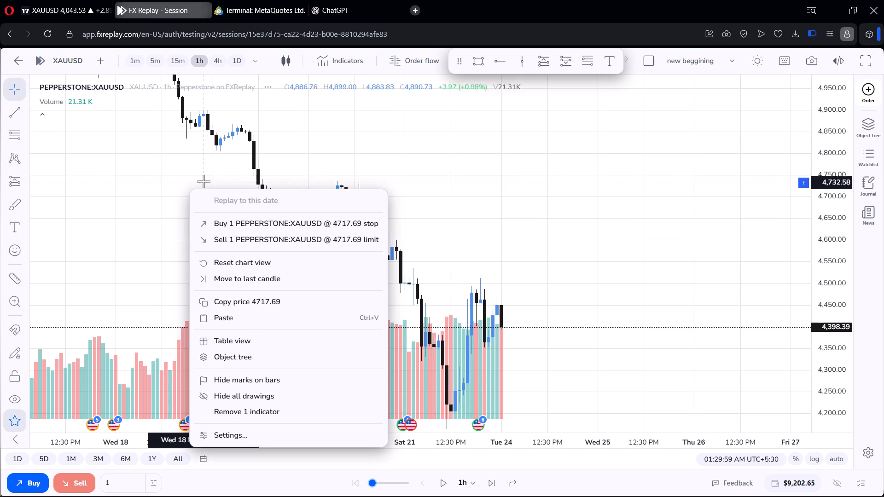
{"action": "left_click", "coordinate": [205, 165]}
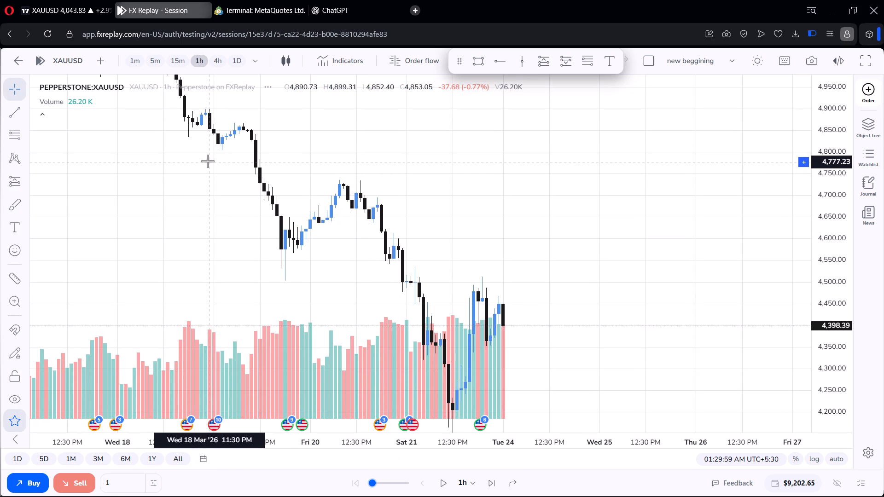
{"action": "scroll", "coordinate": [509, 272], "scroll_direction": "down", "scroll_amount": 2}
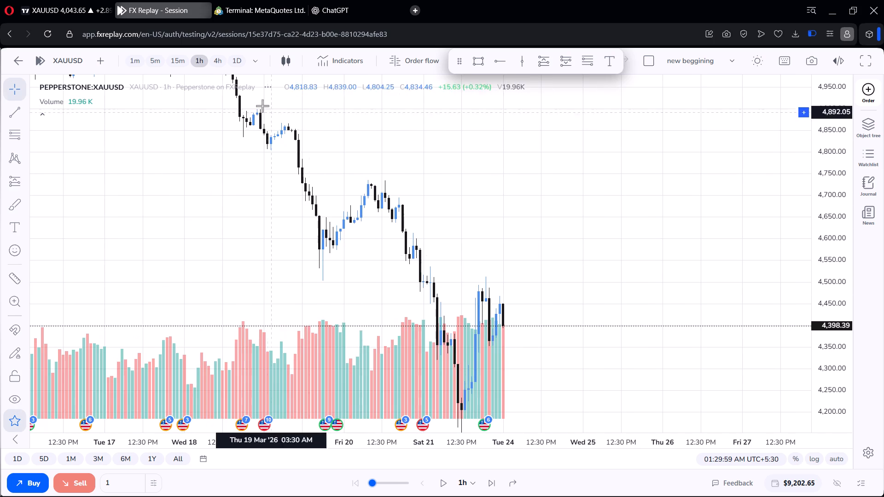
{"action": "scroll", "coordinate": [518, 277], "scroll_direction": "up", "scroll_amount": 3}
{"action": "left_click_drag", "start_coordinate": [514, 260], "coordinate": [477, 205]}
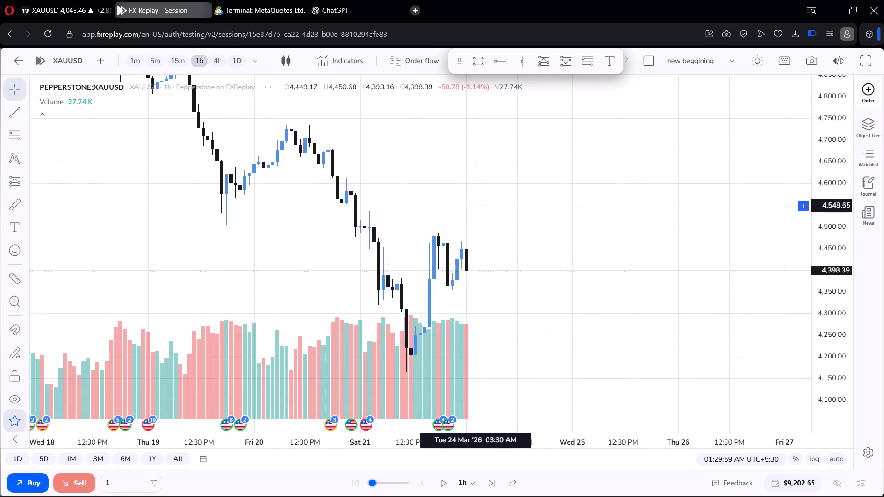
{"action": "left_click_drag", "start_coordinate": [477, 205], "coordinate": [477, 202]}
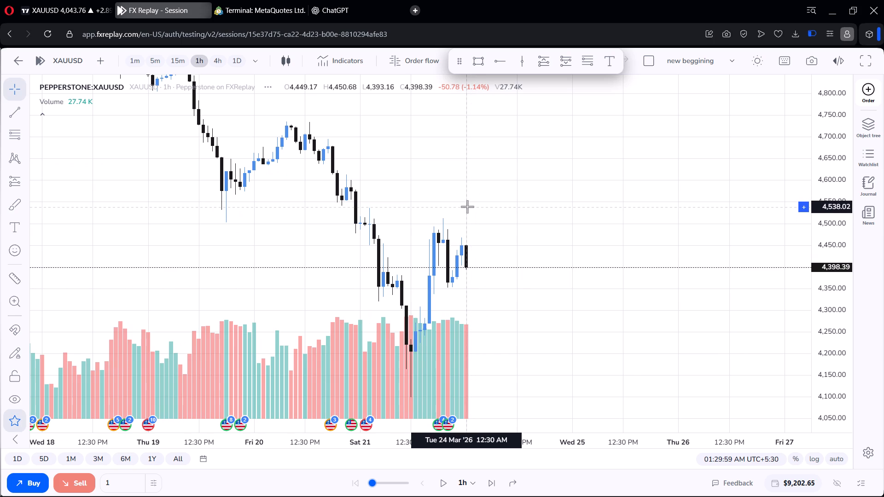
{"action": "left_click_drag", "start_coordinate": [502, 205], "coordinate": [511, 165]}
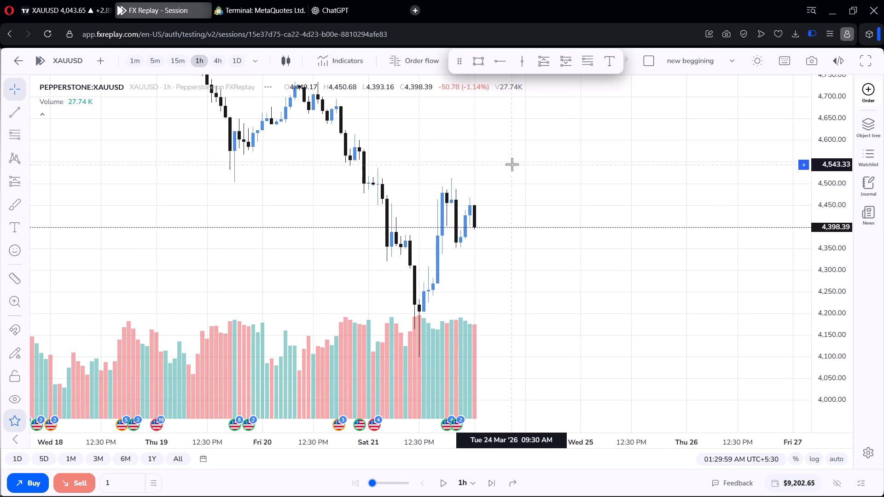
{"action": "left_click_drag", "start_coordinate": [464, 218], "coordinate": [503, 164]}
{"action": "scroll", "coordinate": [493, 191], "scroll_direction": "down", "scroll_amount": 4}
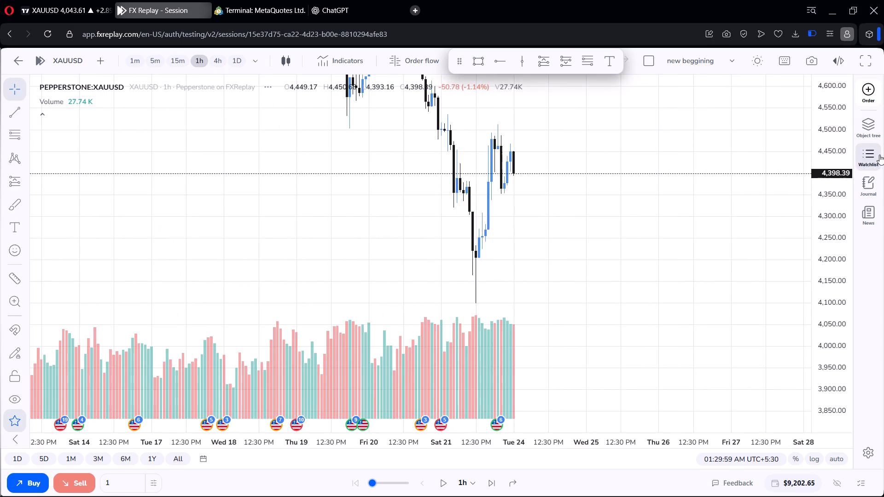
{"action": "scroll", "coordinate": [835, 164], "scroll_direction": "down", "scroll_amount": 11}
{"action": "scroll", "coordinate": [482, 185], "scroll_direction": "down", "scroll_amount": 10}
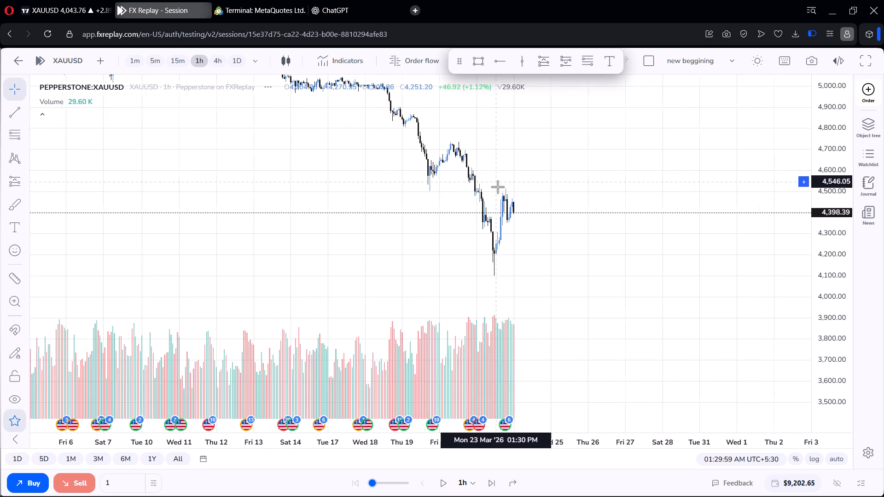
{"action": "scroll", "coordinate": [471, 185], "scroll_direction": "up", "scroll_amount": 9}
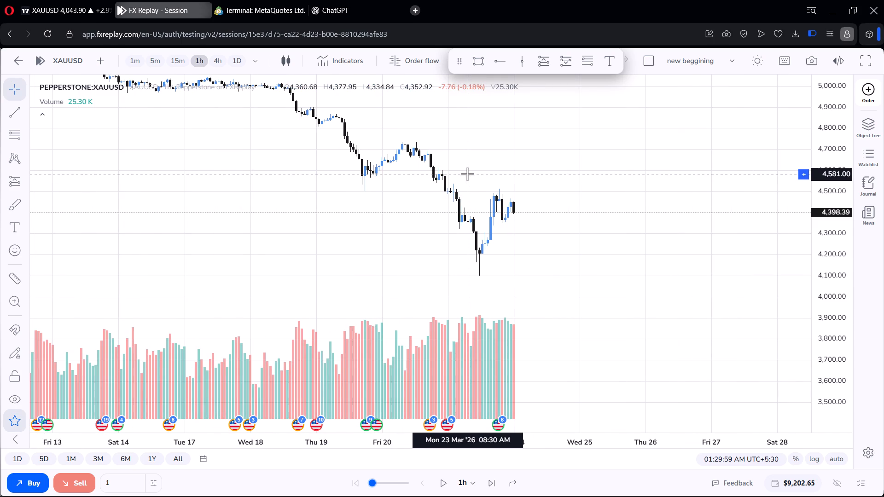
{"action": "scroll", "coordinate": [444, 186], "scroll_direction": "up", "scroll_amount": 3}
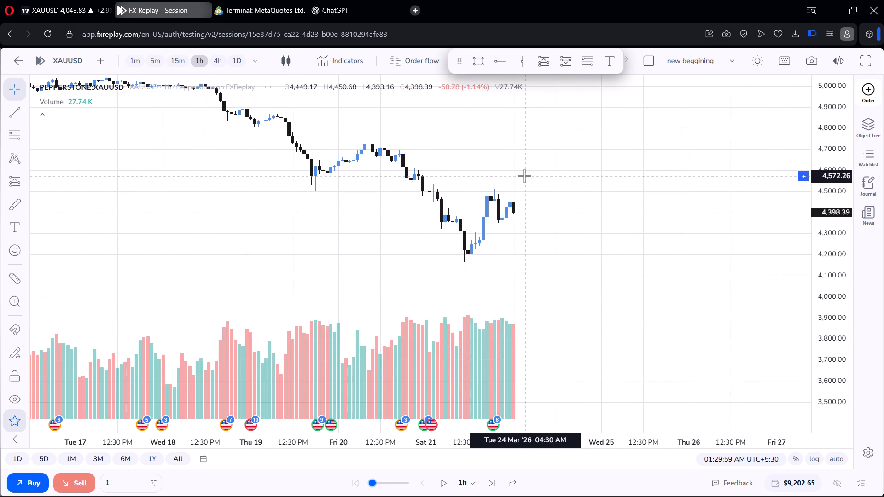
{"action": "scroll", "coordinate": [234, 163], "scroll_direction": "down", "scroll_amount": 4}
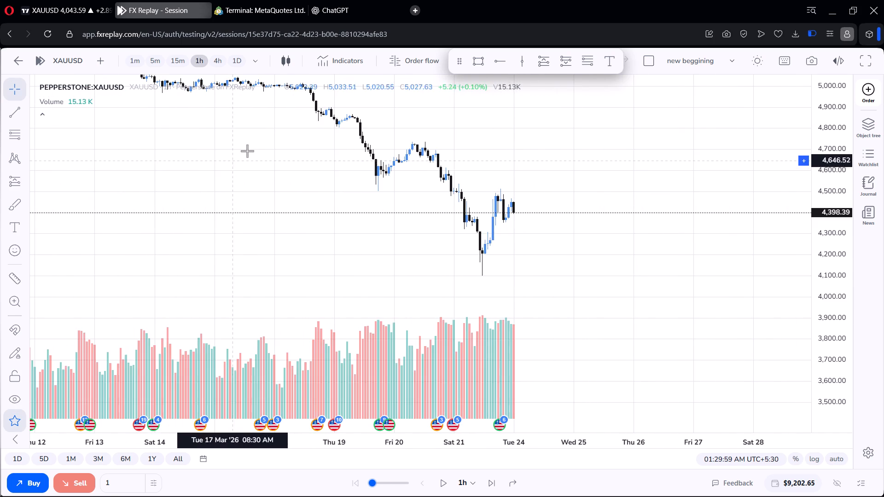
{"action": "left_click_drag", "start_coordinate": [343, 187], "coordinate": [327, 209]}
{"action": "scroll", "coordinate": [332, 193], "scroll_direction": "up", "scroll_amount": 5}
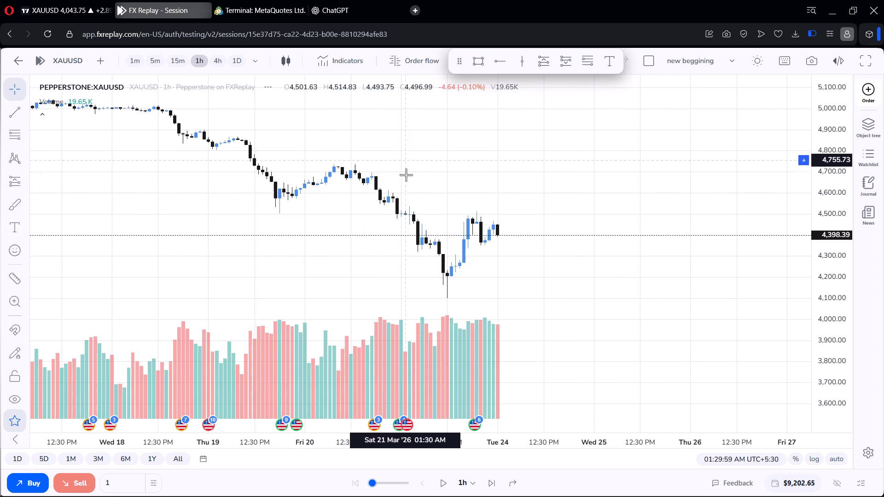
{"action": "scroll", "coordinate": [412, 175], "scroll_direction": "up", "scroll_amount": 2}
{"action": "scroll", "coordinate": [417, 157], "scroll_direction": "down", "scroll_amount": 10}
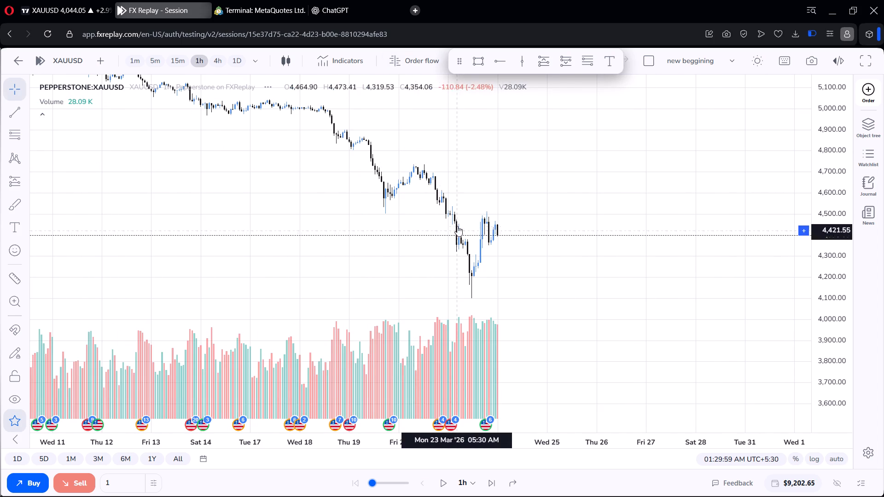
{"action": "scroll", "coordinate": [455, 225], "scroll_direction": "up", "scroll_amount": 3}
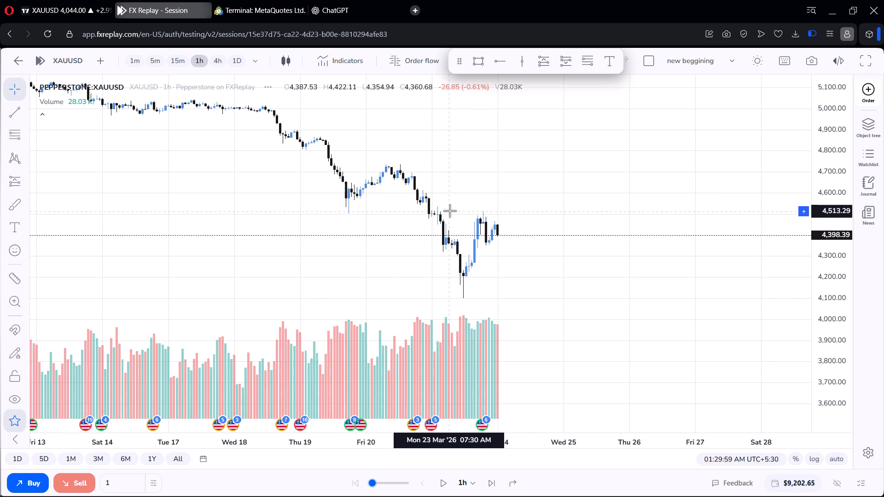
{"action": "scroll", "coordinate": [357, 203], "scroll_direction": "down", "scroll_amount": 4}
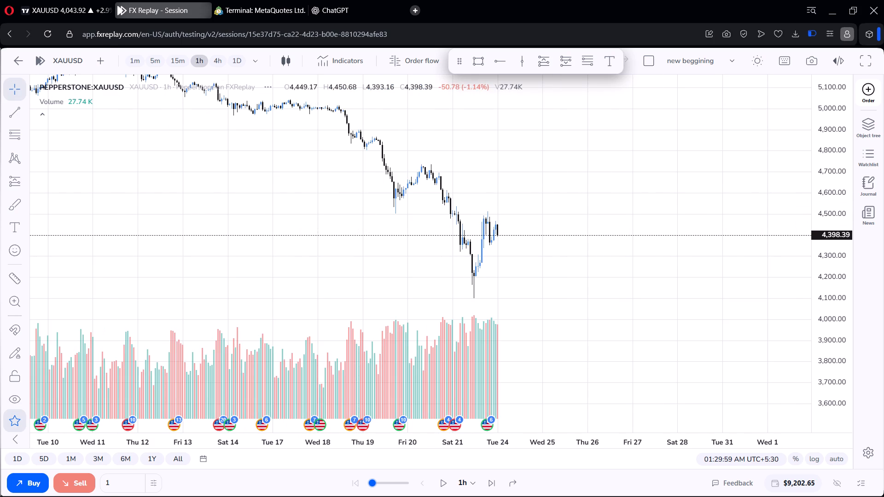
Switch the chart to the daily timeframe and examine the XAUUSD rally and the March sell-off.
{"action": "left_click", "coordinate": [232, 62]}
{"action": "scroll", "coordinate": [368, 168], "scroll_direction": "up", "scroll_amount": 3}
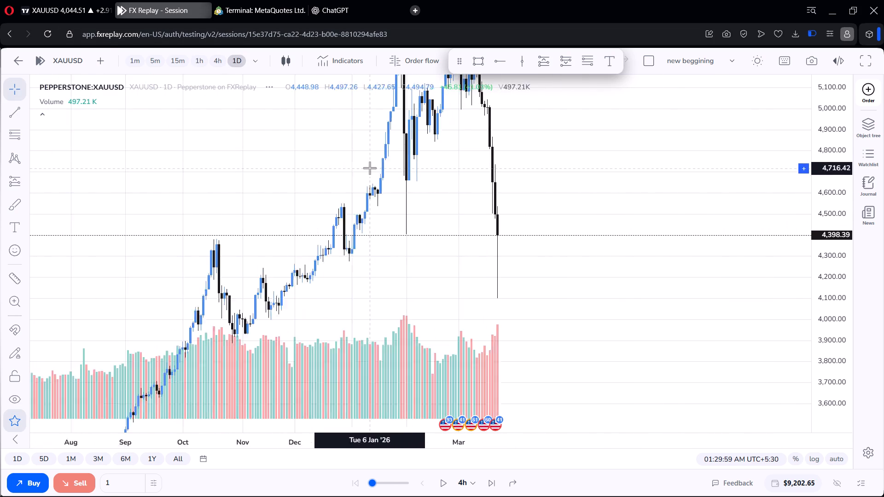
{"action": "scroll", "coordinate": [370, 168], "scroll_direction": "up", "scroll_amount": 5}
{"action": "scroll", "coordinate": [649, 182], "scroll_direction": "up", "scroll_amount": 4}
{"action": "scroll", "coordinate": [833, 129], "scroll_direction": "down", "scroll_amount": 8}
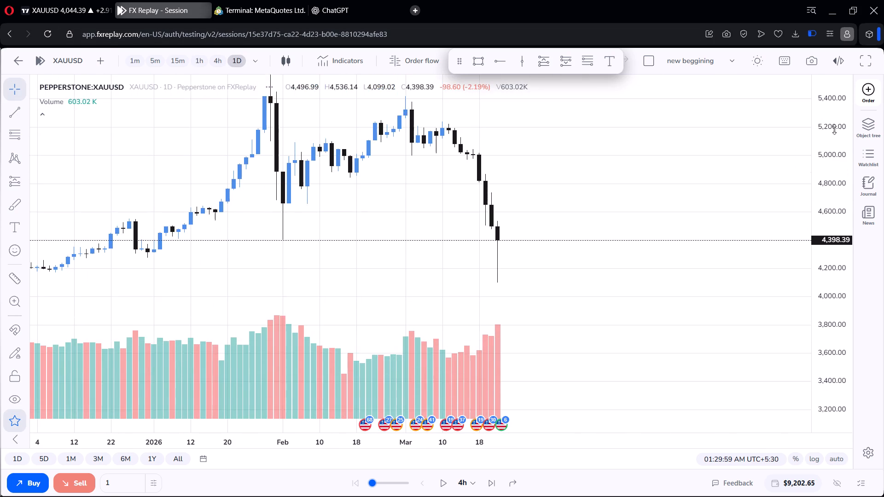
{"action": "scroll", "coordinate": [834, 129], "scroll_direction": "down", "scroll_amount": 3}
{"action": "scroll", "coordinate": [510, 136], "scroll_direction": "down", "scroll_amount": 6}
{"action": "scroll", "coordinate": [506, 132], "scroll_direction": "up", "scroll_amount": 7}
Switch the chart to the 4-hour timeframe and examine XAUUSD swings from late January through 24 March.
{"action": "left_click", "coordinate": [222, 62]}
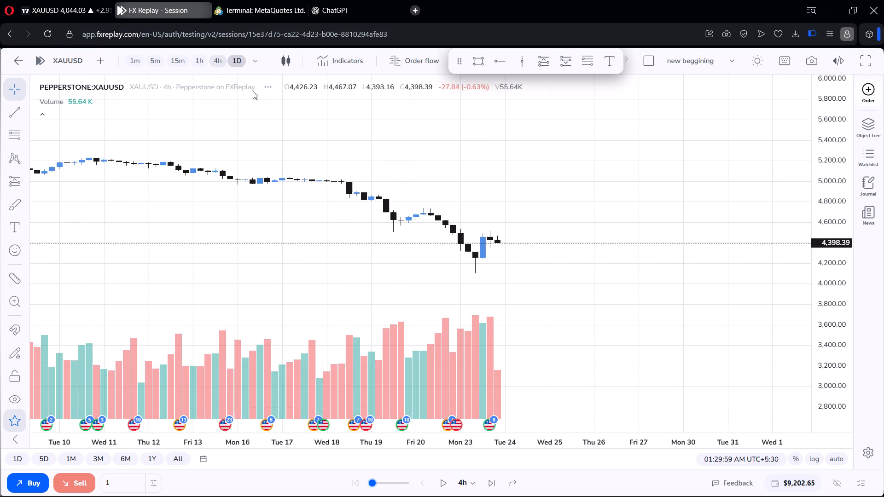
{"action": "scroll", "coordinate": [453, 175], "scroll_direction": "down", "scroll_amount": 12}
{"action": "left_click", "coordinate": [467, 141]}
{"action": "left_click_drag", "start_coordinate": [469, 138], "coordinate": [473, 138]}
{"action": "scroll", "coordinate": [477, 139], "scroll_direction": "down", "scroll_amount": 6}
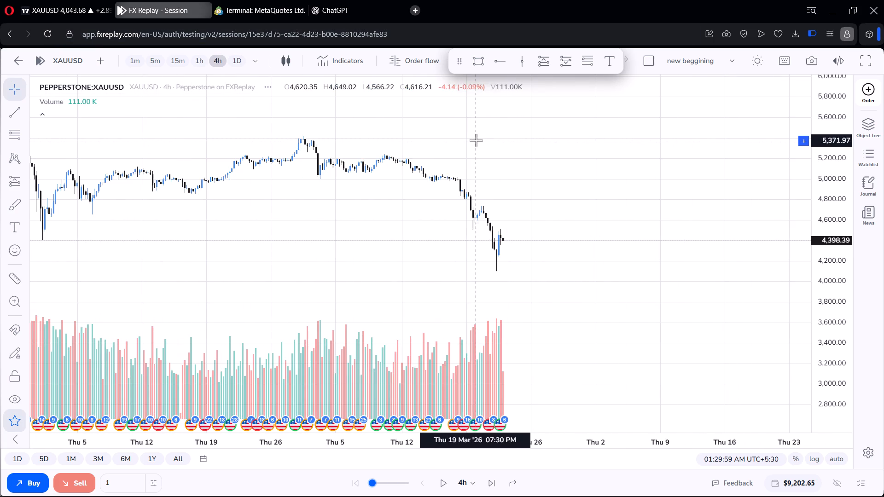
{"action": "scroll", "coordinate": [456, 163], "scroll_direction": "up", "scroll_amount": 4}
{"action": "scroll", "coordinate": [462, 155], "scroll_direction": "down", "scroll_amount": 6}
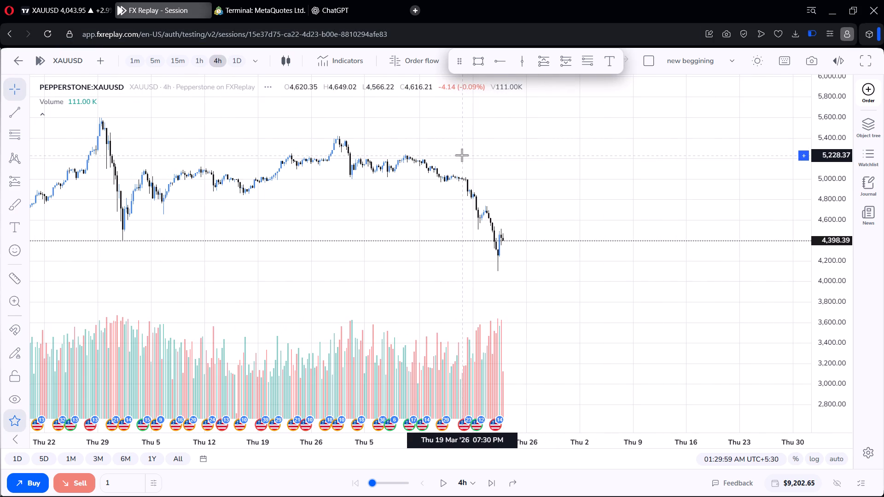
{"action": "scroll", "coordinate": [461, 156], "scroll_direction": "up", "scroll_amount": 5}
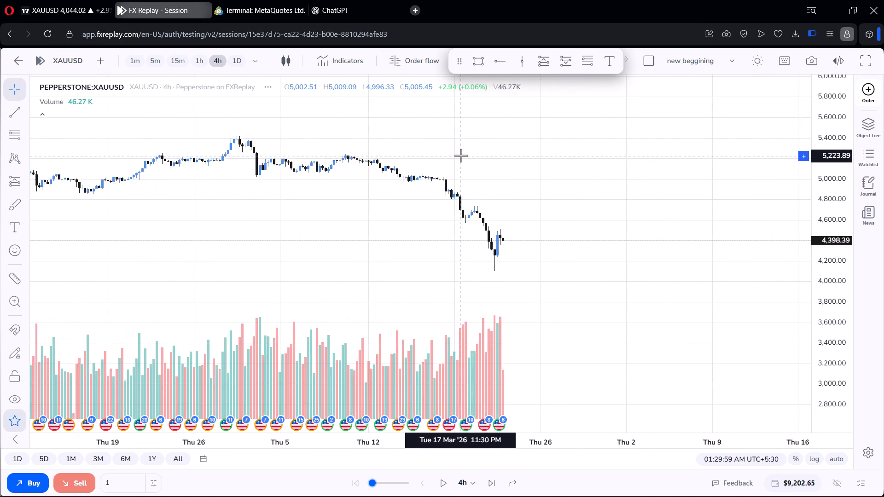
{"action": "scroll", "coordinate": [461, 156], "scroll_direction": "up", "scroll_amount": 1}
{"action": "scroll", "coordinate": [461, 155], "scroll_direction": "down", "scroll_amount": 7}
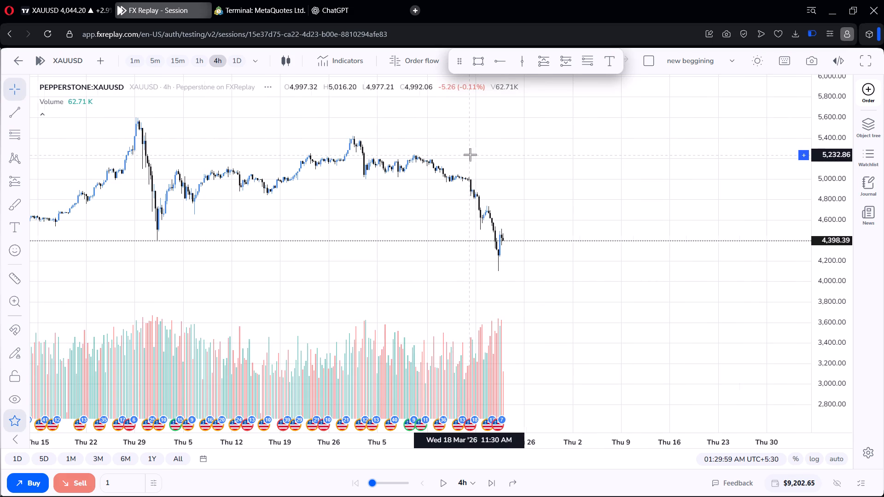
{"action": "scroll", "coordinate": [470, 155], "scroll_direction": "up", "scroll_amount": 8}
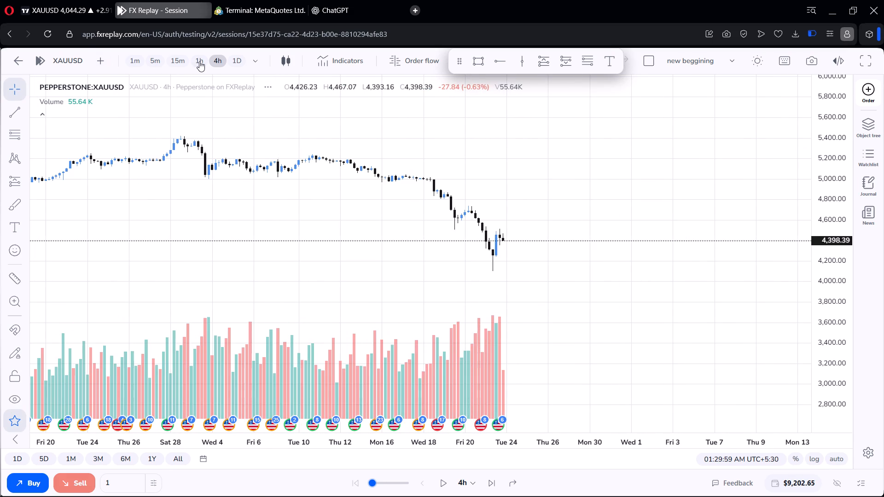
Return the chart to the 1-hour timeframe and examine XAUUSD price action from late February to the latest candle.
{"action": "left_click", "coordinate": [201, 61]}
{"action": "scroll", "coordinate": [537, 236], "scroll_direction": "up", "scroll_amount": 2}
{"action": "scroll", "coordinate": [541, 231], "scroll_direction": "down", "scroll_amount": 7}
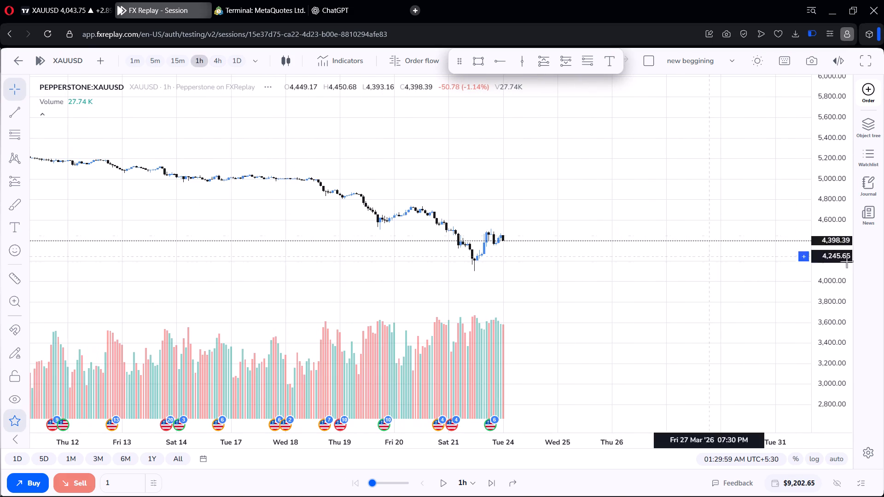
{"action": "scroll", "coordinate": [832, 260], "scroll_direction": "up", "scroll_amount": 5}
{"action": "scroll", "coordinate": [605, 236], "scroll_direction": "up", "scroll_amount": 13}
{"action": "scroll", "coordinate": [613, 214], "scroll_direction": "down", "scroll_amount": 20}
{"action": "left_click_drag", "start_coordinate": [198, 156], "coordinate": [429, 178]}
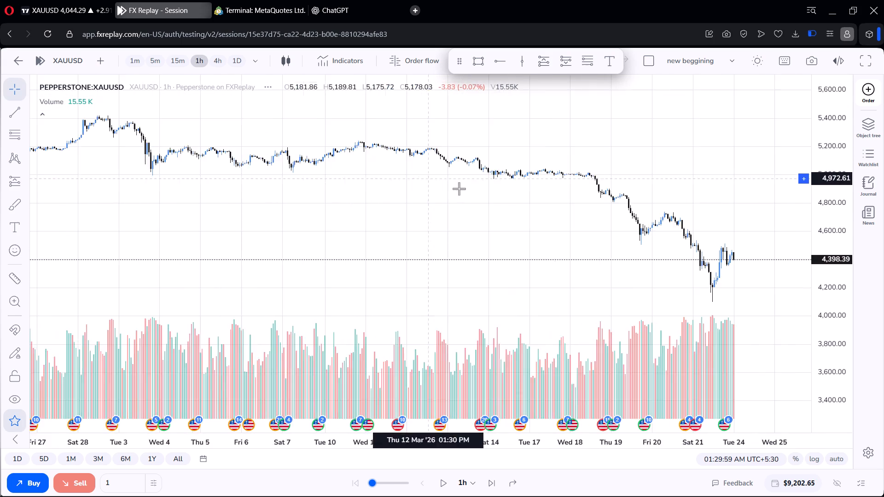
{"action": "scroll", "coordinate": [459, 190], "scroll_direction": "up", "scroll_amount": 11}
{"action": "left_click_drag", "start_coordinate": [621, 245], "coordinate": [580, 186]}
{"action": "scroll", "coordinate": [593, 202], "scroll_direction": "up", "scroll_amount": 5}
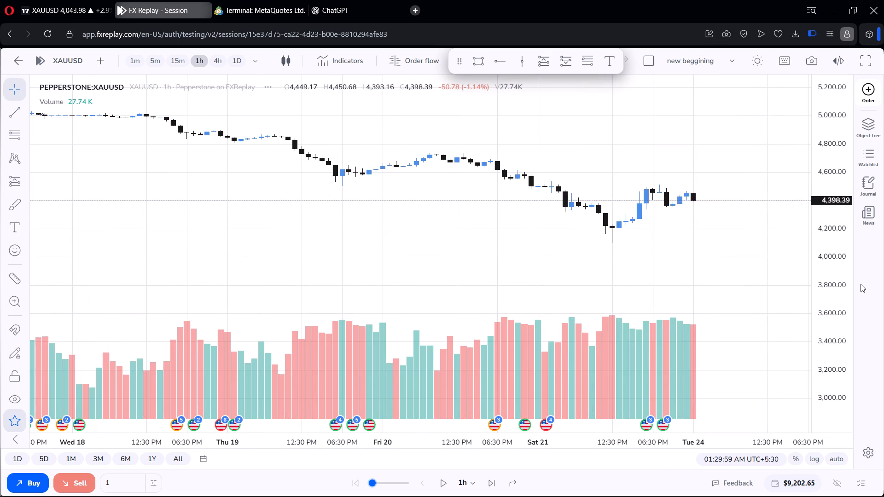
{"action": "scroll", "coordinate": [860, 284], "scroll_direction": "up", "scroll_amount": 20}
{"action": "scroll", "coordinate": [860, 284], "scroll_direction": "up", "scroll_amount": 4}
{"action": "scroll", "coordinate": [473, 173], "scroll_direction": "down", "scroll_amount": 13}
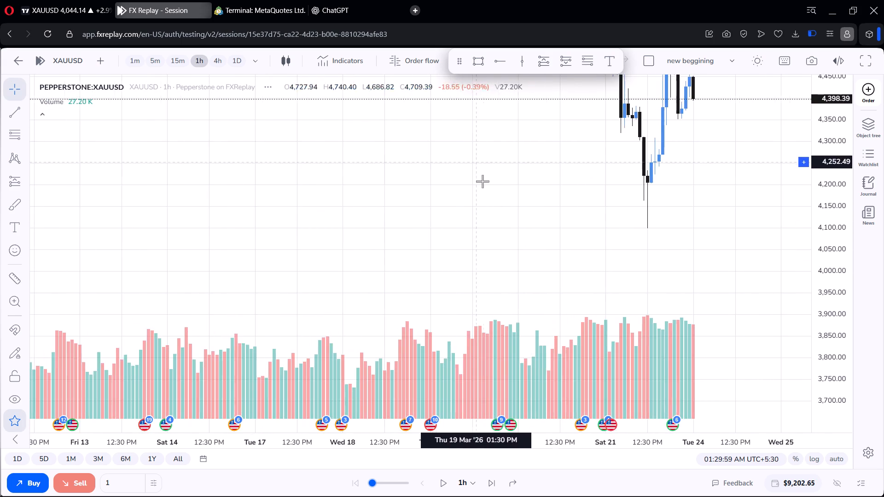
{"action": "left_click_drag", "start_coordinate": [583, 133], "coordinate": [337, 324]}
{"action": "scroll", "coordinate": [396, 244], "scroll_direction": "down", "scroll_amount": 6}
{"action": "left_click_drag", "start_coordinate": [382, 259], "coordinate": [391, 159]}
{"action": "scroll", "coordinate": [422, 208], "scroll_direction": "up", "scroll_amount": 4}
{"action": "left_click_drag", "start_coordinate": [402, 177], "coordinate": [398, 169]}
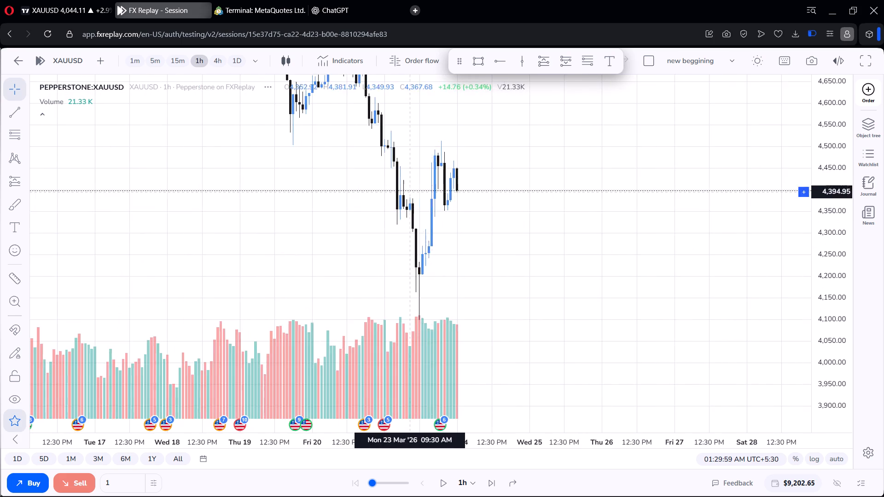
Examine the 1-hour XAUUSD sell-off of 18 to 23 March and the sharp rebound candles leading to 24 March.
{"action": "left_click_drag", "start_coordinate": [398, 169], "coordinate": [433, 289]}
{"action": "scroll", "coordinate": [465, 245], "scroll_direction": "up", "scroll_amount": 3}
{"action": "left_click_drag", "start_coordinate": [404, 244], "coordinate": [452, 167]}
{"action": "left_click_drag", "start_coordinate": [454, 235], "coordinate": [451, 186]}
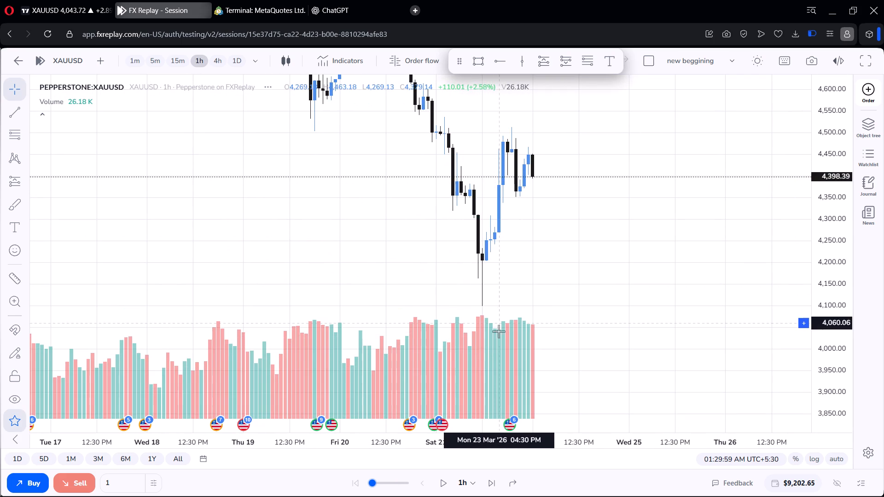
{"action": "left_click_drag", "start_coordinate": [505, 329], "coordinate": [511, 351]}
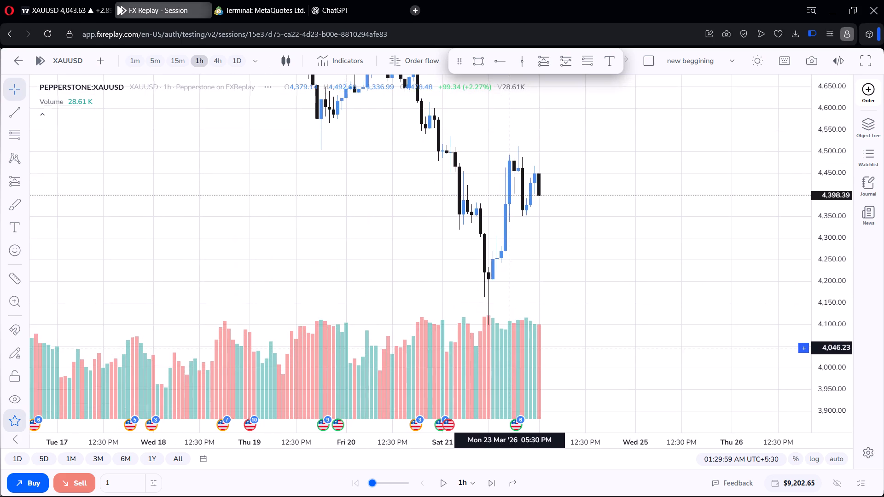
{"action": "left_click_drag", "start_coordinate": [511, 351], "coordinate": [518, 333]}
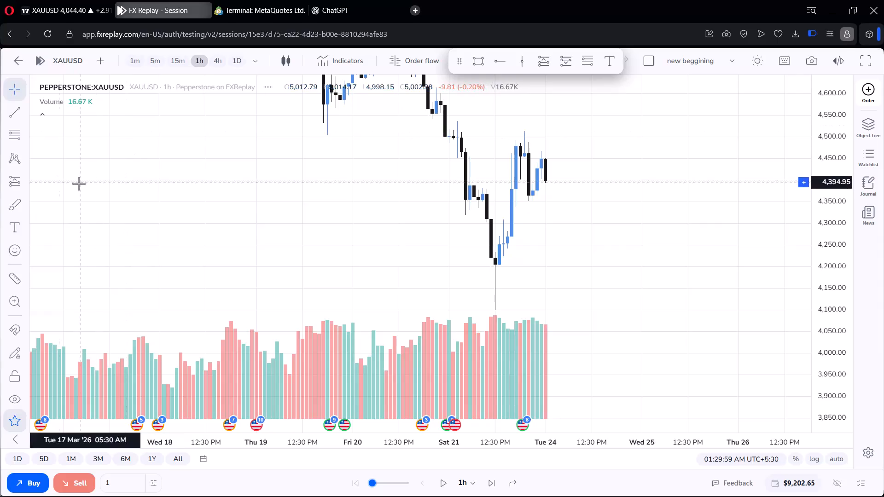
{"action": "left_click_drag", "start_coordinate": [369, 196], "coordinate": [355, 242]}
{"action": "scroll", "coordinate": [364, 212], "scroll_direction": "down", "scroll_amount": 2}
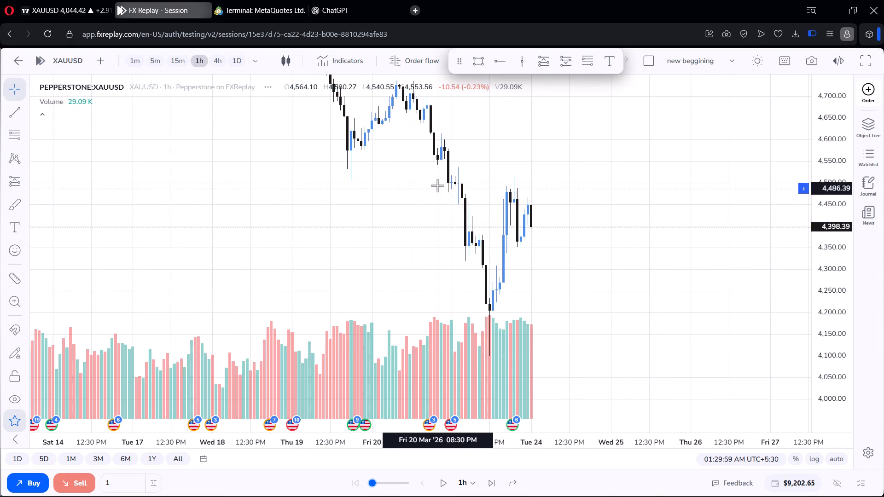
{"action": "left_click_drag", "start_coordinate": [439, 183], "coordinate": [389, 189]}
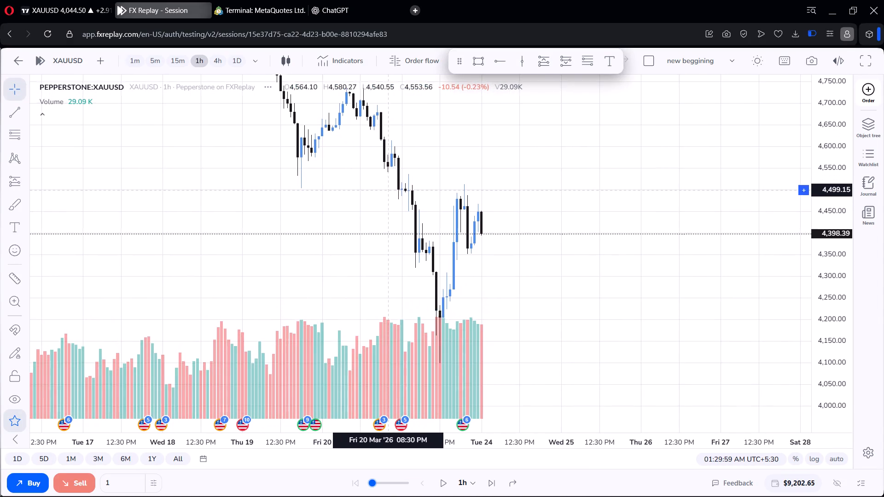
{"action": "left_click_drag", "start_coordinate": [389, 189], "coordinate": [378, 133]}
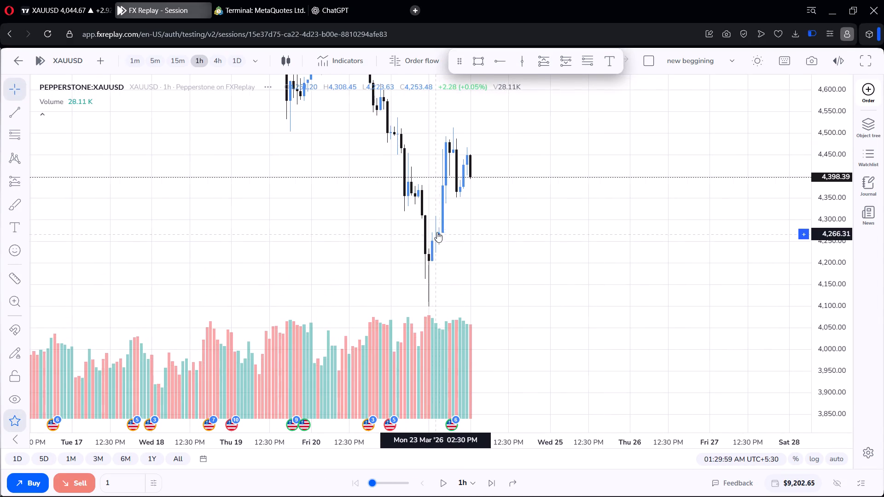
{"action": "scroll", "coordinate": [437, 233], "scroll_direction": "up", "scroll_amount": 1}
{"action": "scroll", "coordinate": [432, 228], "scroll_direction": "down", "scroll_amount": 2}
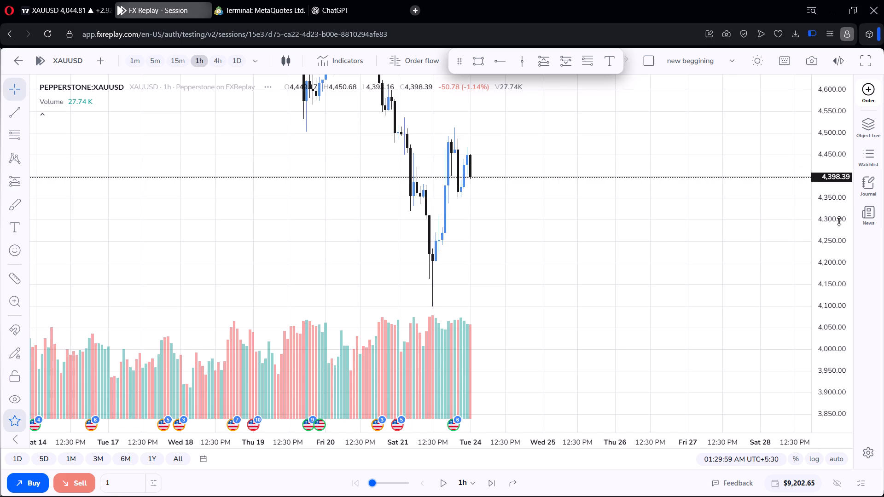
{"action": "scroll", "coordinate": [839, 221], "scroll_direction": "down", "scroll_amount": 9}
{"action": "scroll", "coordinate": [440, 188], "scroll_direction": "down", "scroll_amount": 5}
{"action": "scroll", "coordinate": [438, 187], "scroll_direction": "up", "scroll_amount": 6}
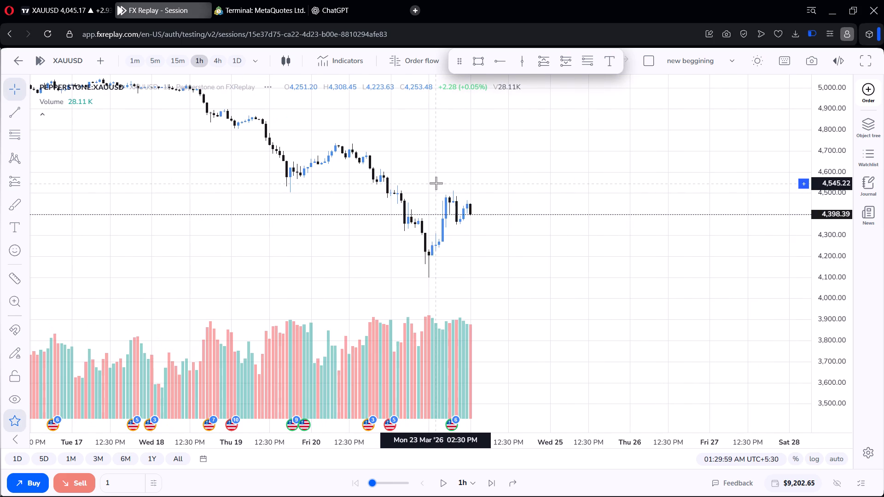
{"action": "scroll", "coordinate": [436, 183], "scroll_direction": "up", "scroll_amount": 1}
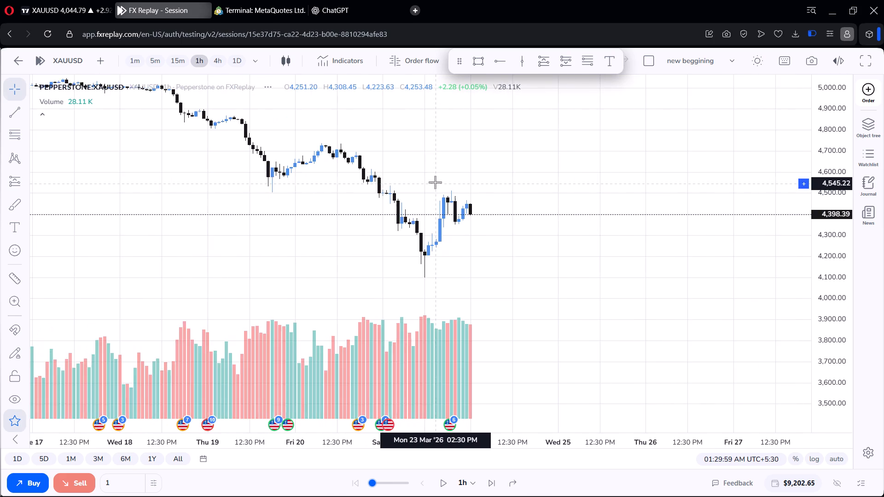
{"action": "scroll", "coordinate": [435, 182], "scroll_direction": "up", "scroll_amount": 1}
{"action": "scroll", "coordinate": [435, 182], "scroll_direction": "down", "scroll_amount": 4}
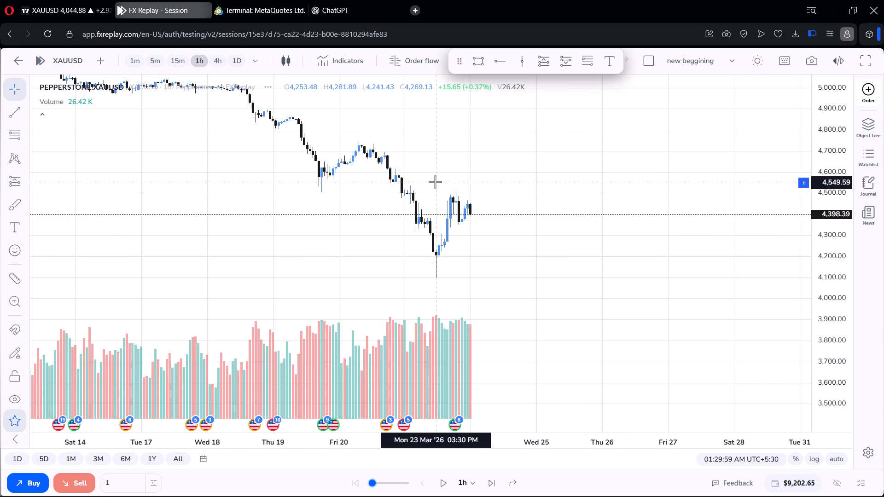
{"action": "scroll", "coordinate": [442, 186], "scroll_direction": "up", "scroll_amount": 3}
{"action": "scroll", "coordinate": [824, 303], "scroll_direction": "up", "scroll_amount": 6}
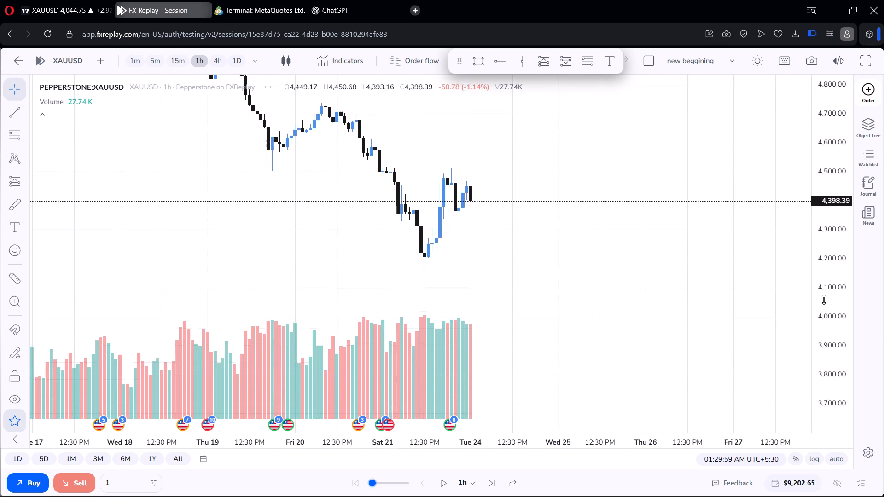
{"action": "scroll", "coordinate": [433, 247], "scroll_direction": "up", "scroll_amount": 6}
{"action": "scroll", "coordinate": [440, 235], "scroll_direction": "down", "scroll_amount": 6}
{"action": "left_click_drag", "start_coordinate": [383, 219], "coordinate": [410, 155]}
{"action": "scroll", "coordinate": [412, 173], "scroll_direction": "down", "scroll_amount": 4}
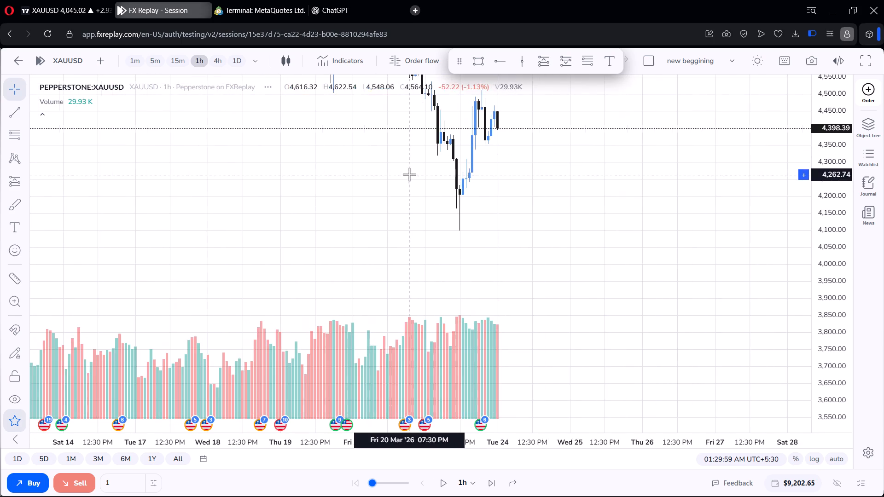
{"action": "left_click_drag", "start_coordinate": [464, 188], "coordinate": [436, 239]}
{"action": "scroll", "coordinate": [440, 247], "scroll_direction": "up", "scroll_amount": 5}
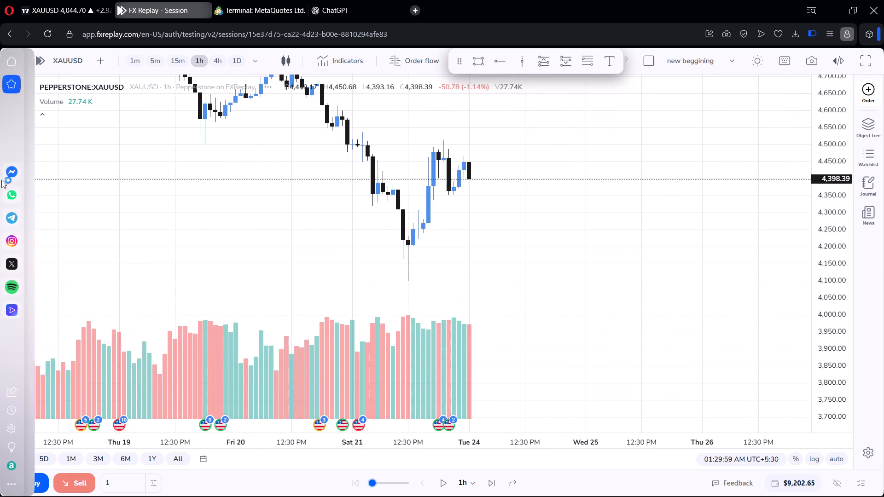
Draw a Fibonacci retracement across the 23 March rally candle's gap, from about 4,280 up to about 4,337.
{"action": "left_click", "coordinate": [589, 64]}
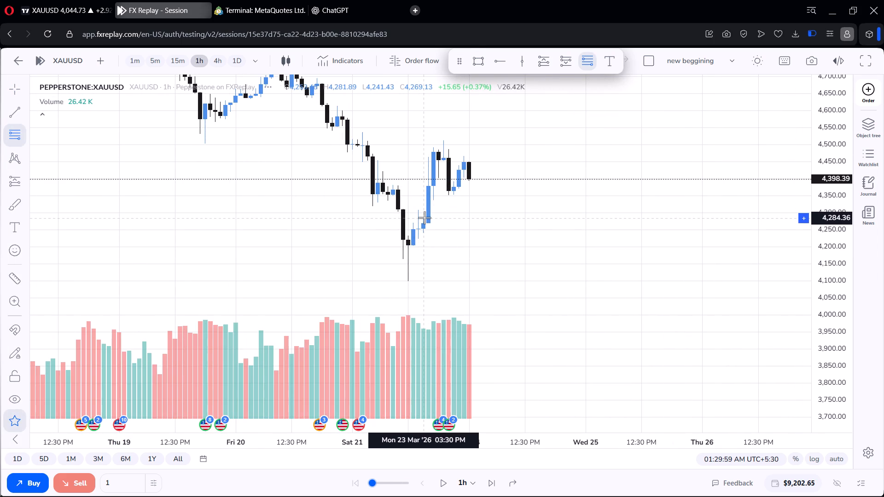
{"action": "left_click_drag", "start_coordinate": [424, 219], "coordinate": [471, 213]}
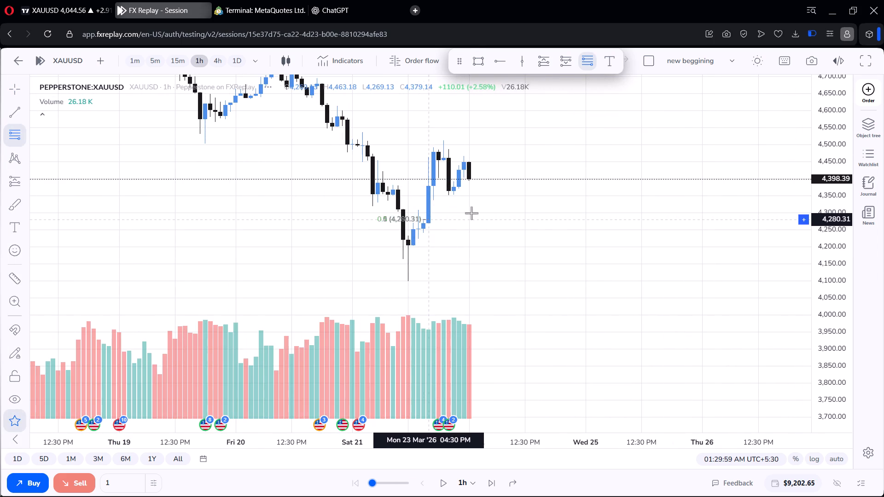
{"action": "left_click_drag", "start_coordinate": [471, 213], "coordinate": [570, 199]}
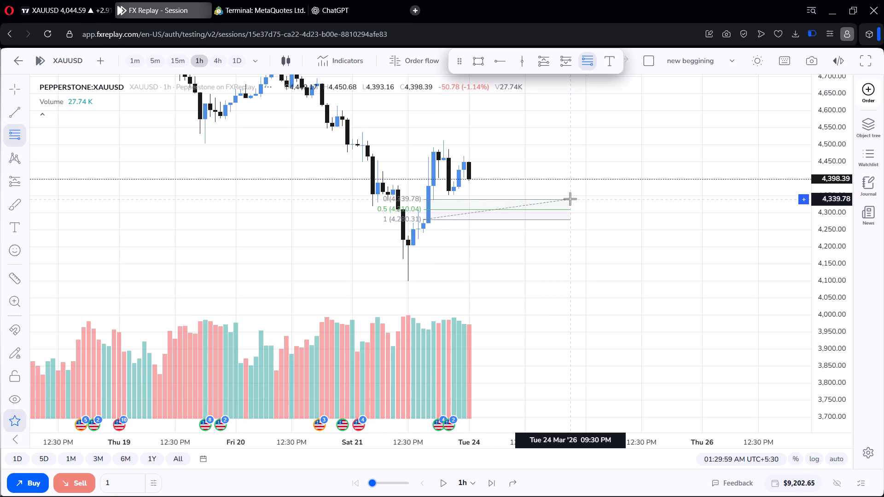
{"action": "left_click_drag", "start_coordinate": [570, 199], "coordinate": [569, 200]}
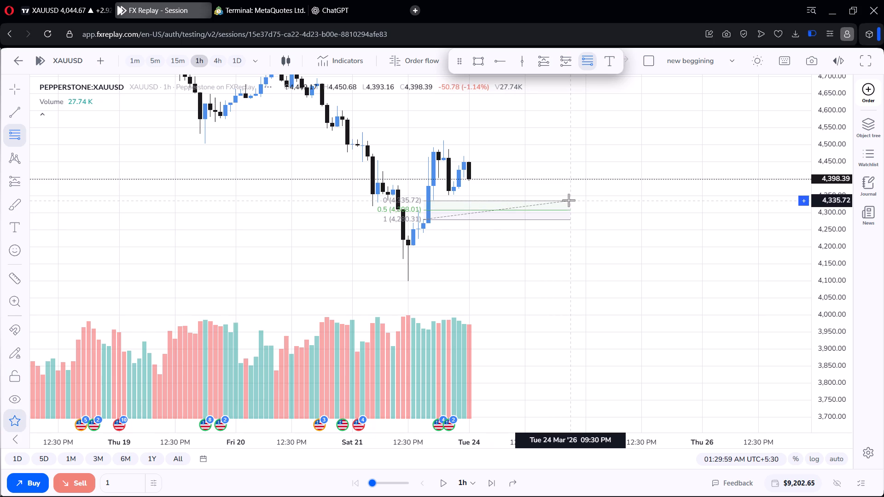
{"action": "left_click_drag", "start_coordinate": [569, 200], "coordinate": [568, 200]}
{"action": "left_click", "coordinate": [568, 200]}
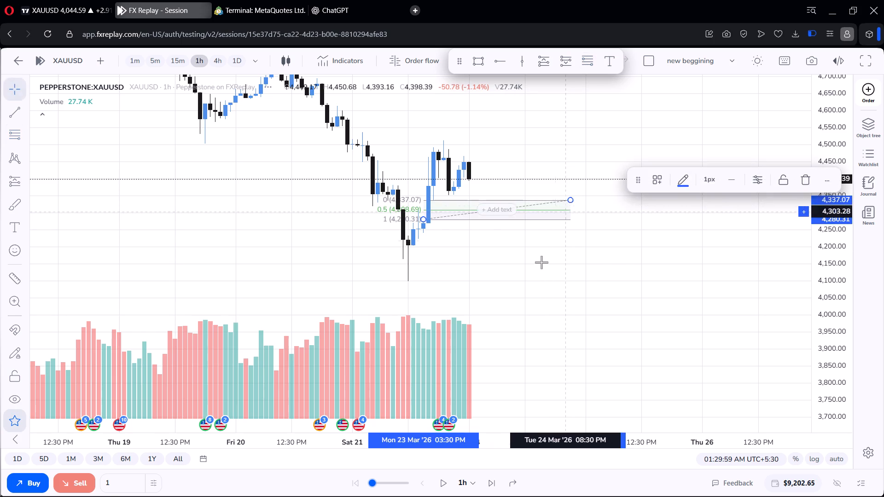
{"action": "left_click", "coordinate": [541, 263]}
Place a horizontal ray at about 4,309 on the retracement's 0.5 level, starting at the 23 March 03:30 PM candle.
{"action": "scroll", "coordinate": [526, 251], "scroll_direction": "up", "scroll_amount": 5}
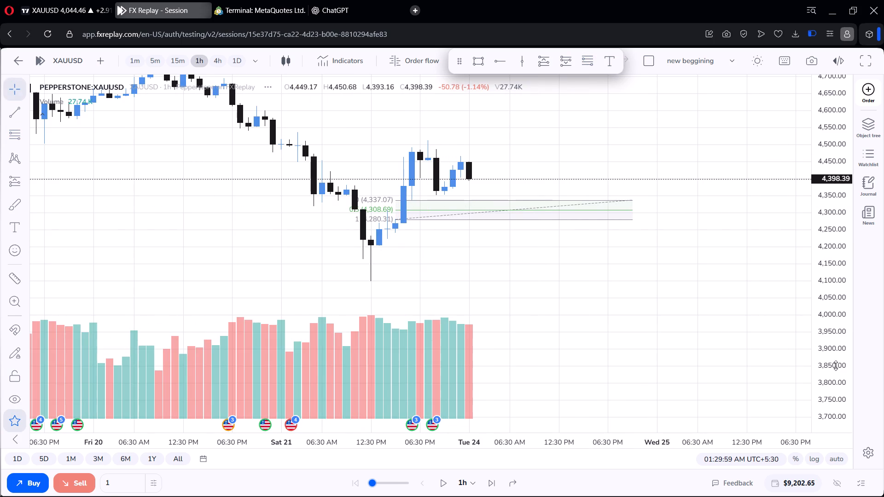
{"action": "scroll", "coordinate": [835, 363], "scroll_direction": "up", "scroll_amount": 13}
{"action": "scroll", "coordinate": [605, 305], "scroll_direction": "down", "scroll_amount": 5}
{"action": "left_click_drag", "start_coordinate": [555, 230], "coordinate": [552, 303]}
{"action": "scroll", "coordinate": [558, 299], "scroll_direction": "down", "scroll_amount": 3}
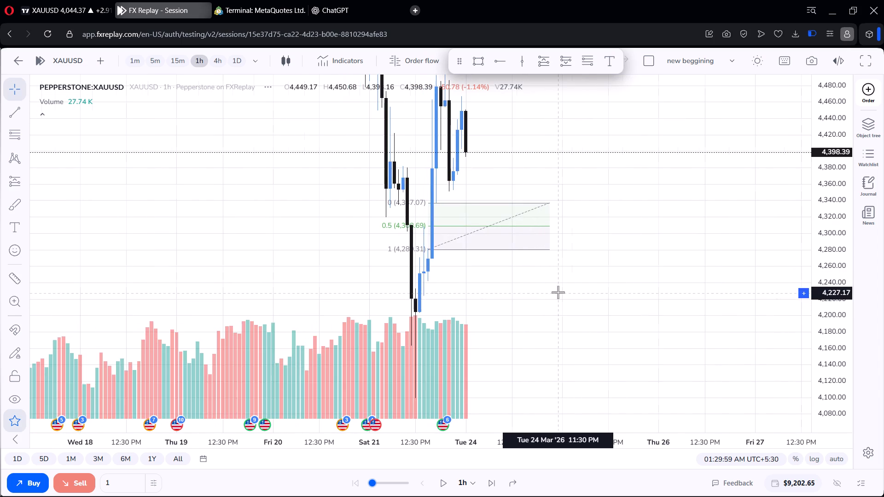
{"action": "left_click_drag", "start_coordinate": [557, 301], "coordinate": [613, 225]}
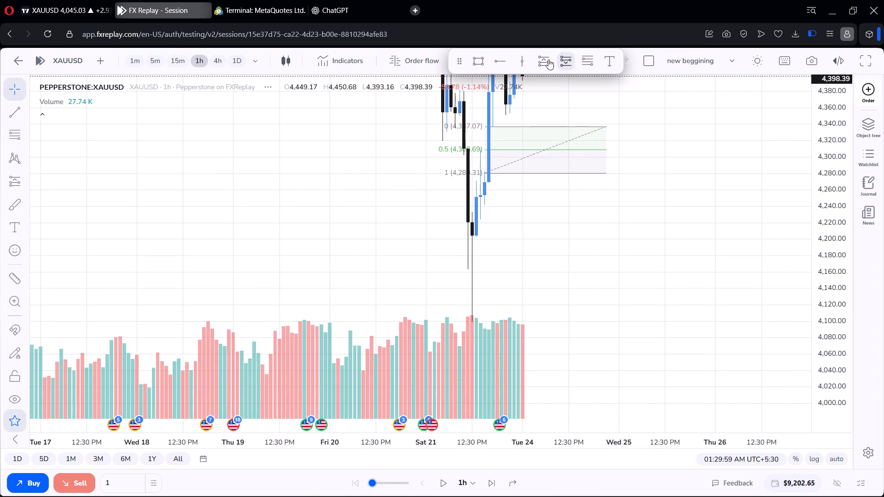
{"action": "left_click", "coordinate": [505, 60]}
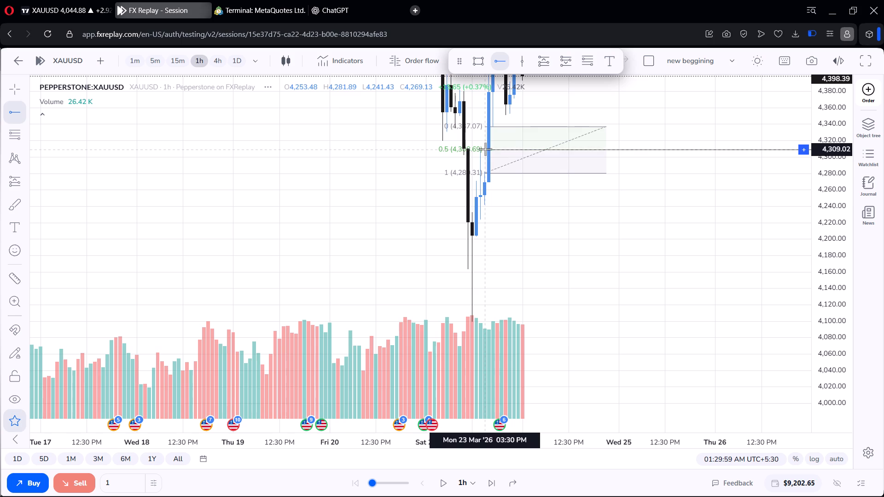
{"action": "left_click", "coordinate": [485, 149]}
{"action": "left_click", "coordinate": [616, 107]}
Delete the Fibonacci retracement drawn over the rally candle, keeping the horizontal ray.
{"action": "left_click", "coordinate": [601, 127]}
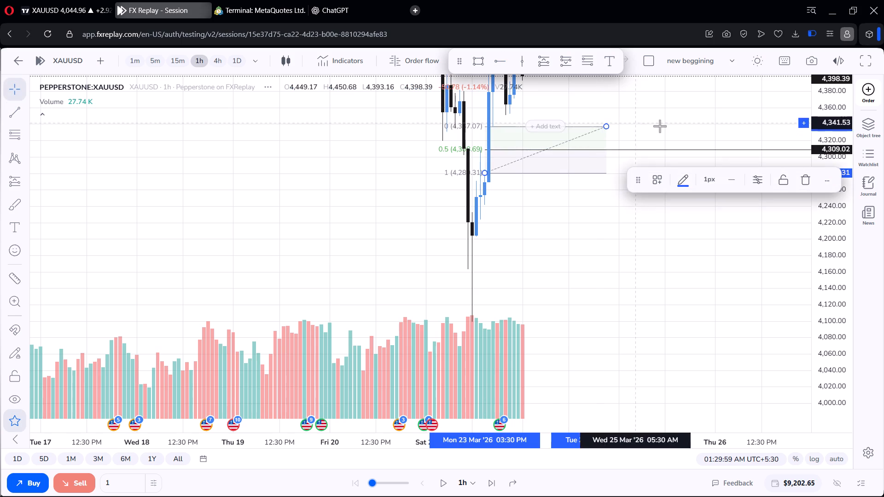
{"action": "left_click", "coordinate": [799, 181]}
Examine the latest 1-hour candles and the 23 March swing highs and lows relative to the horizontal ray.
{"action": "scroll", "coordinate": [609, 115], "scroll_direction": "down", "scroll_amount": 2}
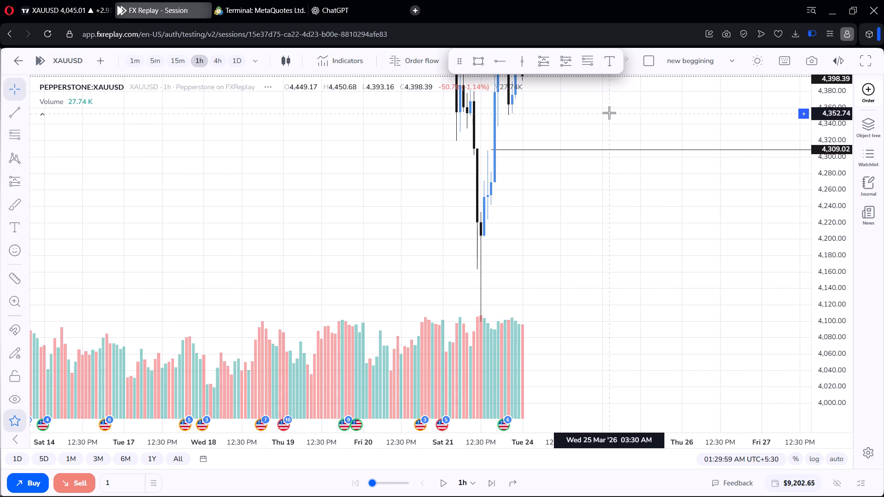
{"action": "left_click_drag", "start_coordinate": [589, 124], "coordinate": [570, 141]}
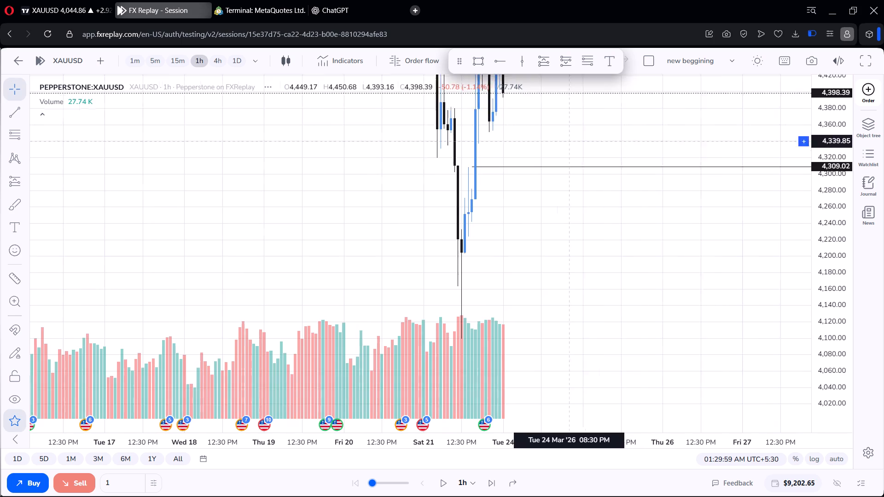
{"action": "left_click_drag", "start_coordinate": [570, 141], "coordinate": [493, 192]}
{"action": "scroll", "coordinate": [399, 110], "scroll_direction": "up", "scroll_amount": 9}
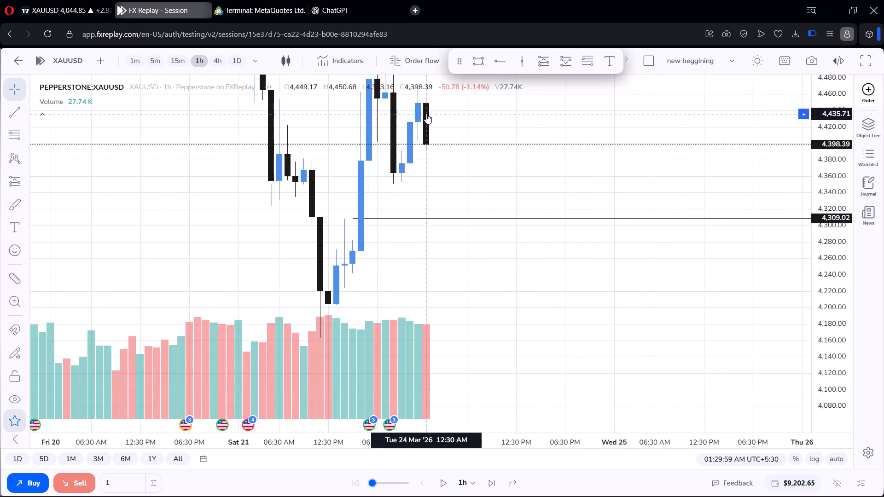
{"action": "left_click_drag", "start_coordinate": [426, 113], "coordinate": [434, 147]}
{"action": "scroll", "coordinate": [453, 137], "scroll_direction": "down", "scroll_amount": 3}
{"action": "left_click_drag", "start_coordinate": [486, 137], "coordinate": [496, 127]}
{"action": "scroll", "coordinate": [456, 156], "scroll_direction": "up", "scroll_amount": 3}
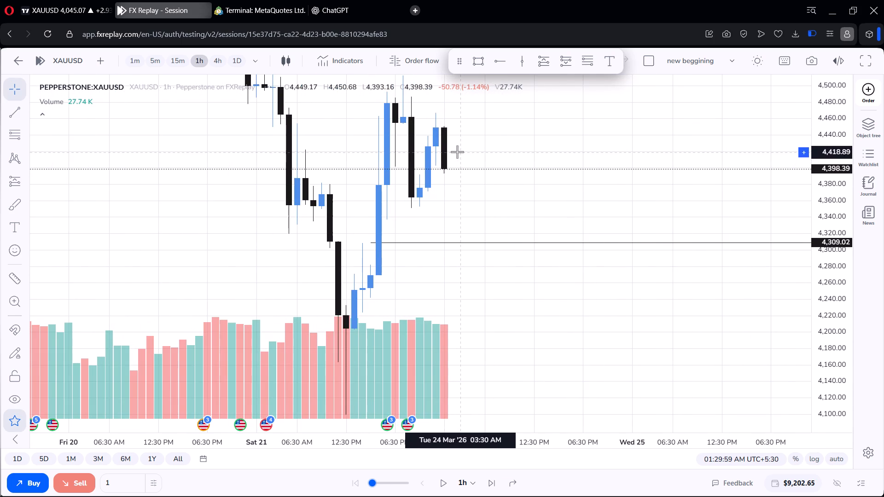
{"action": "scroll", "coordinate": [838, 190], "scroll_direction": "up", "scroll_amount": 7}
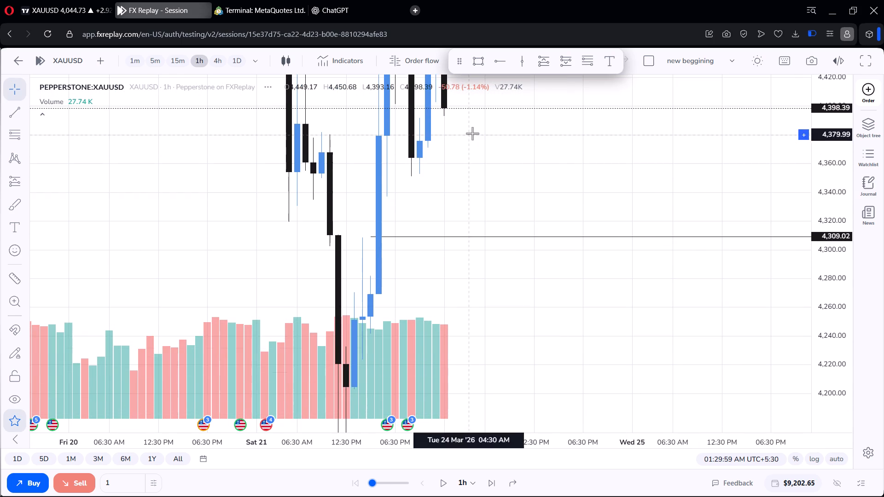
{"action": "left_click_drag", "start_coordinate": [473, 133], "coordinate": [491, 171]}
{"action": "scroll", "coordinate": [507, 154], "scroll_direction": "up", "scroll_amount": 3}
{"action": "scroll", "coordinate": [511, 146], "scroll_direction": "down", "scroll_amount": 5}
{"action": "left_click_drag", "start_coordinate": [495, 96], "coordinate": [503, 121]}
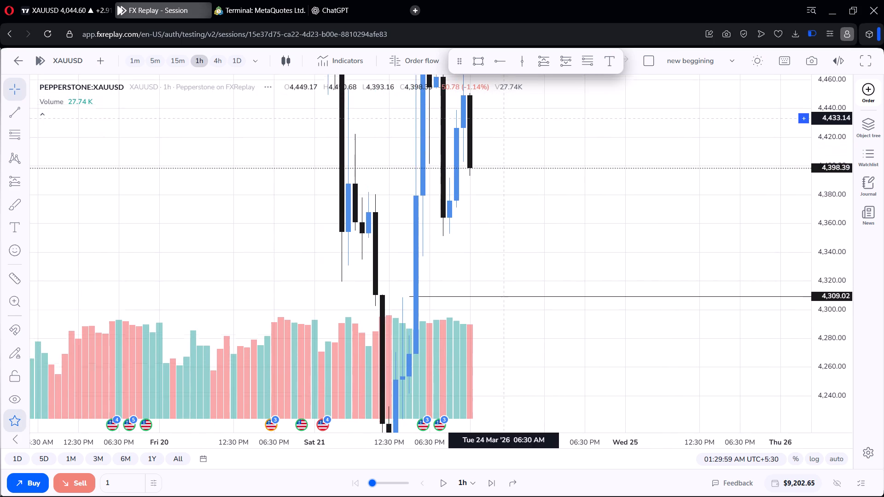
{"action": "left_click_drag", "start_coordinate": [503, 121], "coordinate": [492, 152]}
{"action": "left_click_drag", "start_coordinate": [502, 104], "coordinate": [509, 146]}
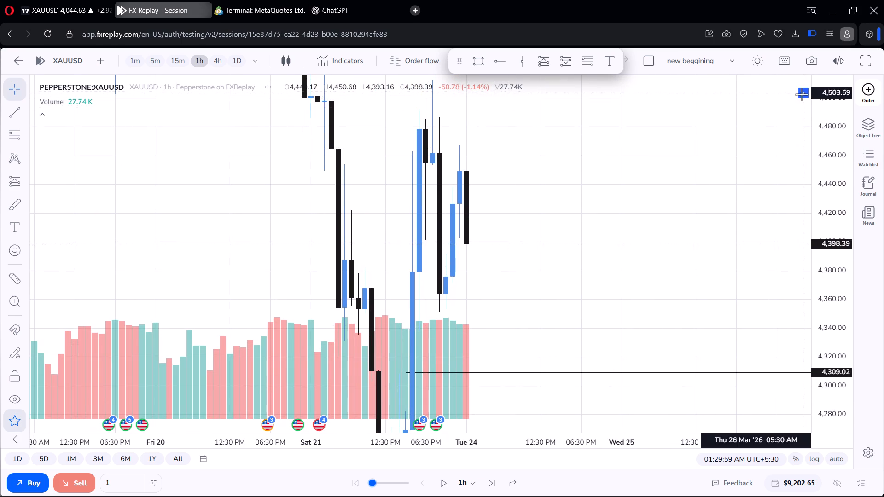
{"action": "scroll", "coordinate": [837, 136], "scroll_direction": "down", "scroll_amount": 6}
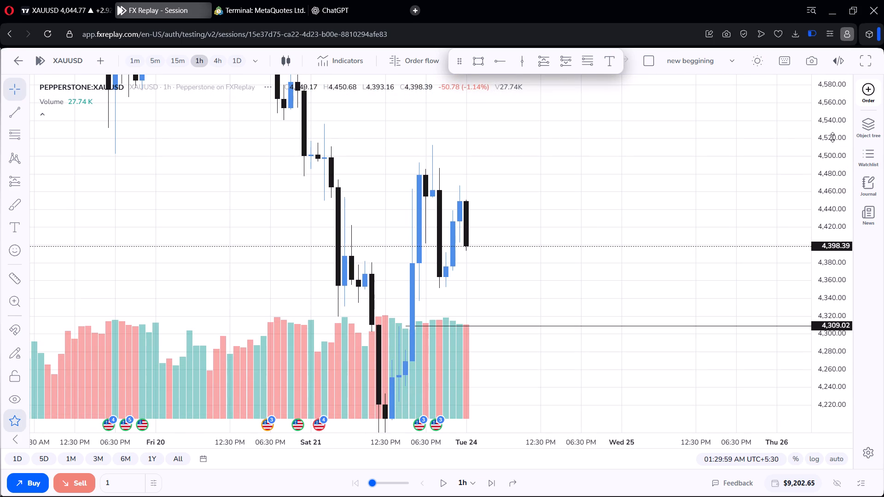
{"action": "scroll", "coordinate": [832, 137], "scroll_direction": "down", "scroll_amount": 6}
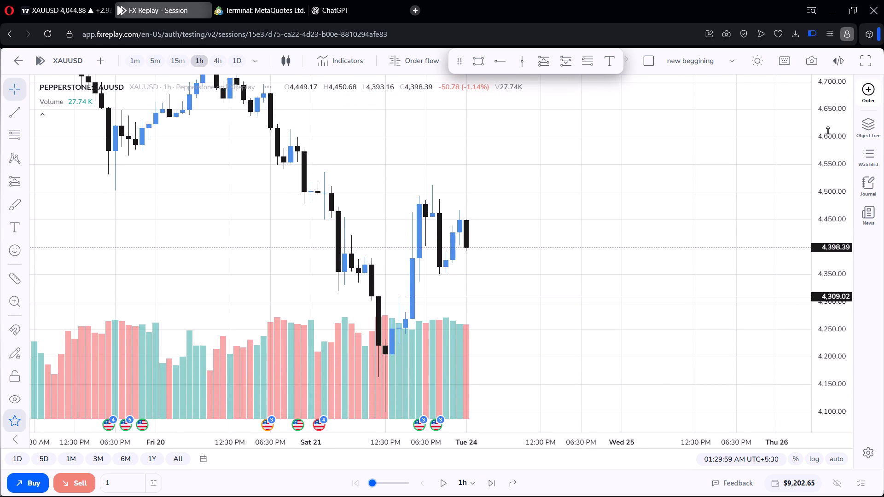
{"action": "scroll", "coordinate": [566, 150], "scroll_direction": "down", "scroll_amount": 4}
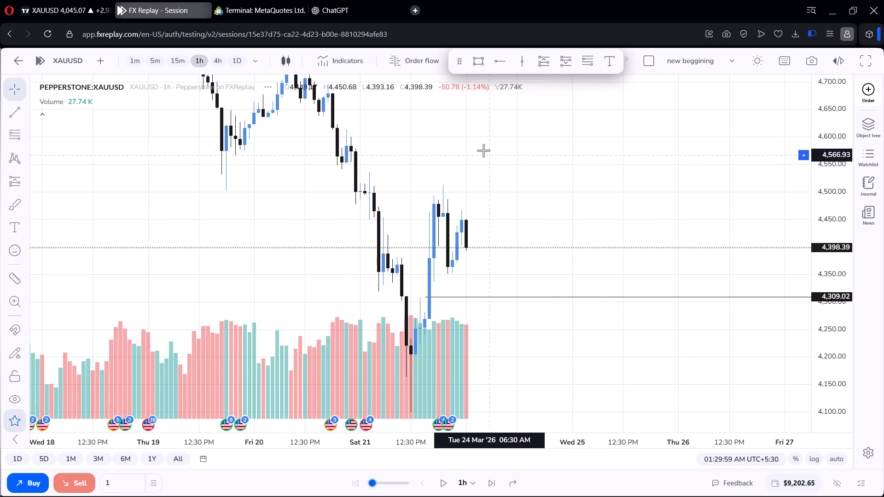
{"action": "scroll", "coordinate": [489, 138], "scroll_direction": "down", "scroll_amount": 1}
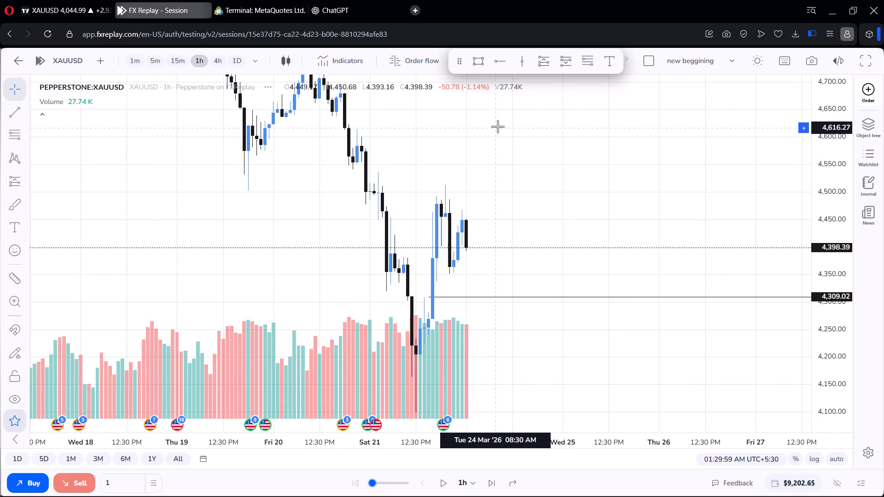
Check XAUUSD on the 15-minute timeframe and return the chart to 1 hour.
{"action": "left_click", "coordinate": [178, 61]}
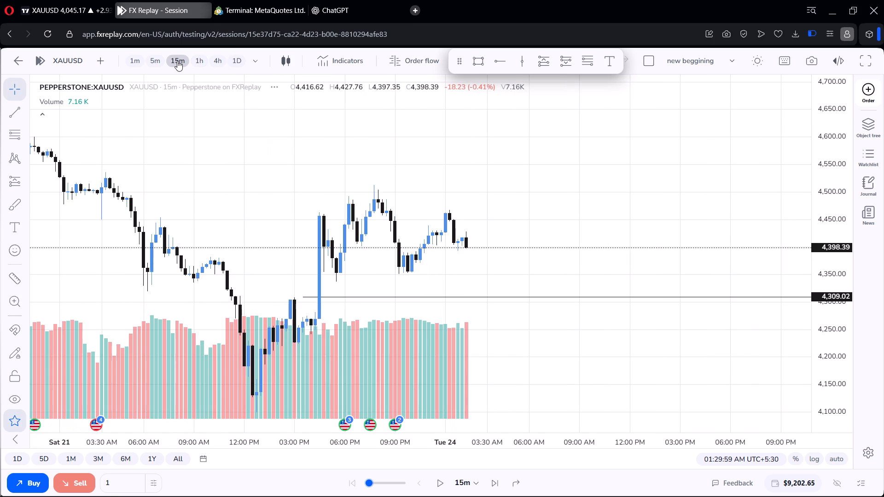
{"action": "left_click", "coordinate": [199, 60]}
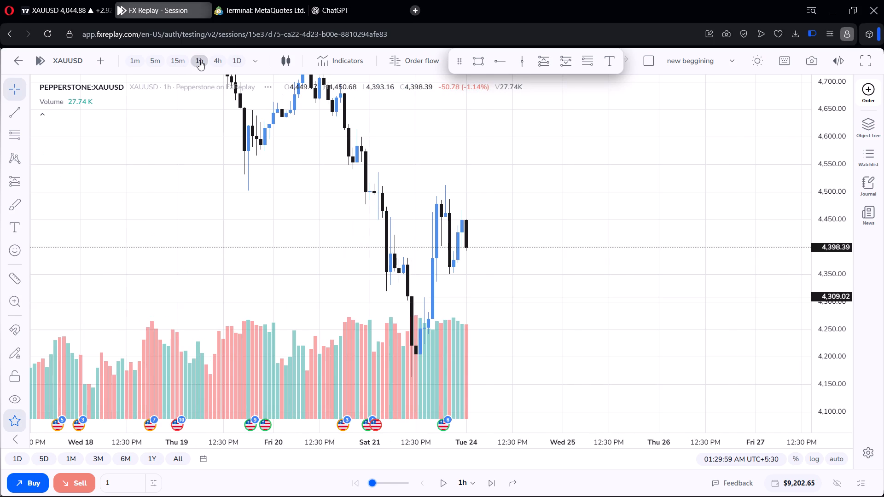
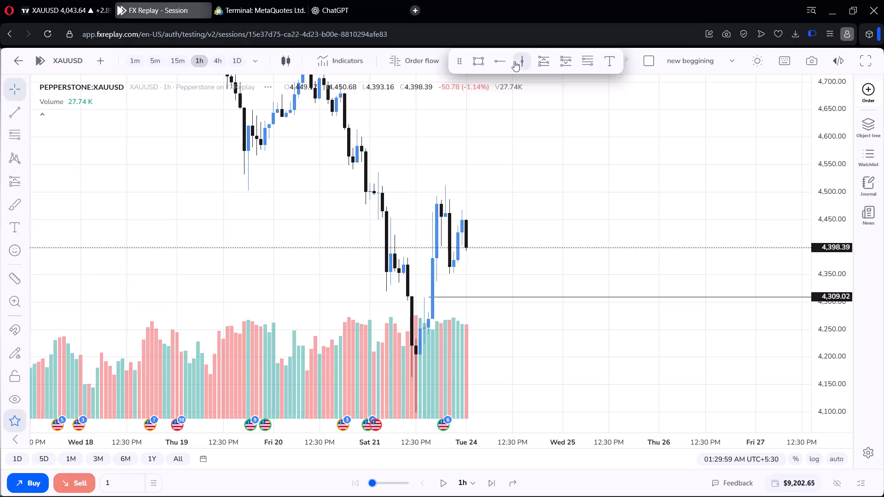
Place a horizontal ray at about 4,468 on the high of the 23 March 11:30 PM candle.
{"action": "left_click", "coordinate": [500, 61]}
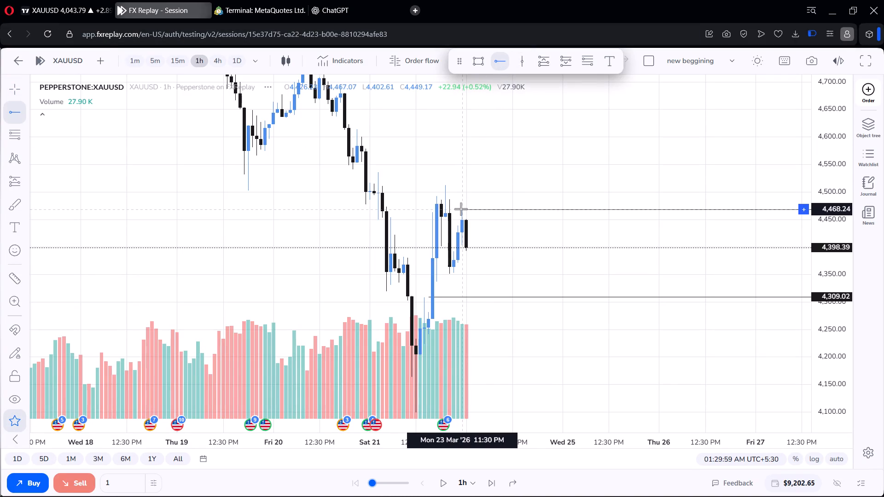
{"action": "left_click", "coordinate": [461, 209]}
{"action": "left_click", "coordinate": [471, 170]}
Place a horizontal ray at about 4,513 on the 23 March swing high that follows the rally.
{"action": "scroll", "coordinate": [506, 155], "scroll_direction": "up", "scroll_amount": 4}
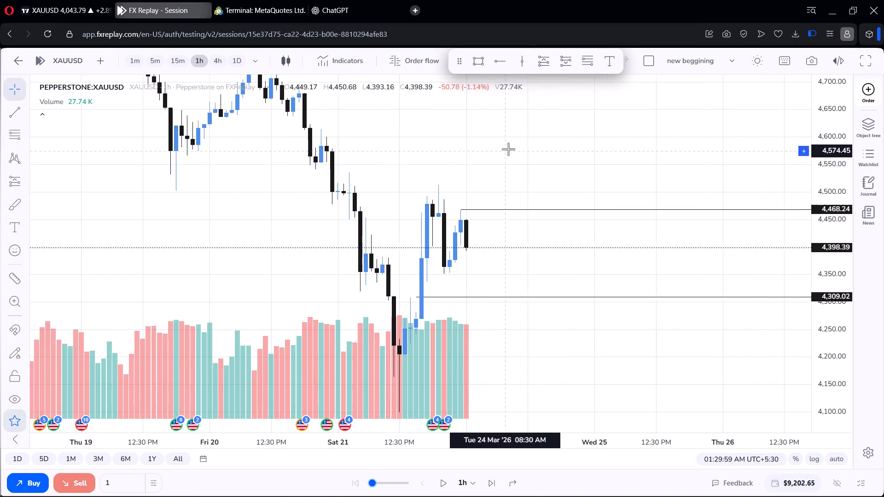
{"action": "left_click", "coordinate": [500, 63]}
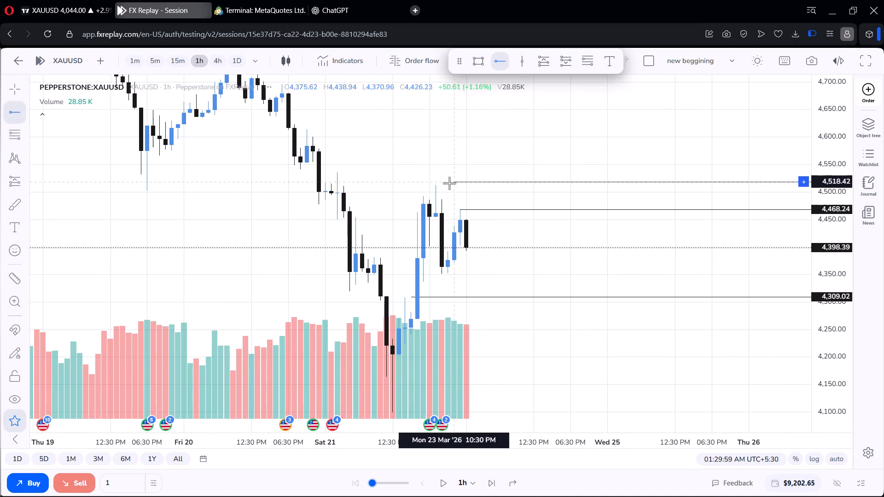
{"action": "left_click", "coordinate": [436, 185]}
{"action": "left_click", "coordinate": [476, 210]}
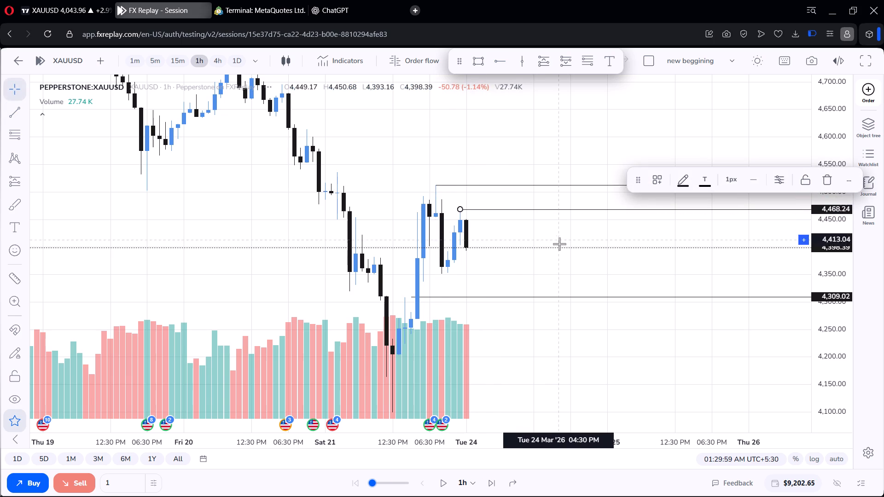
Examine the 1-hour decline and rebound relative to the three horizontal rays.
{"action": "left_click_drag", "start_coordinate": [559, 244], "coordinate": [554, 195]}
{"action": "scroll", "coordinate": [555, 191], "scroll_direction": "down", "scroll_amount": 3}
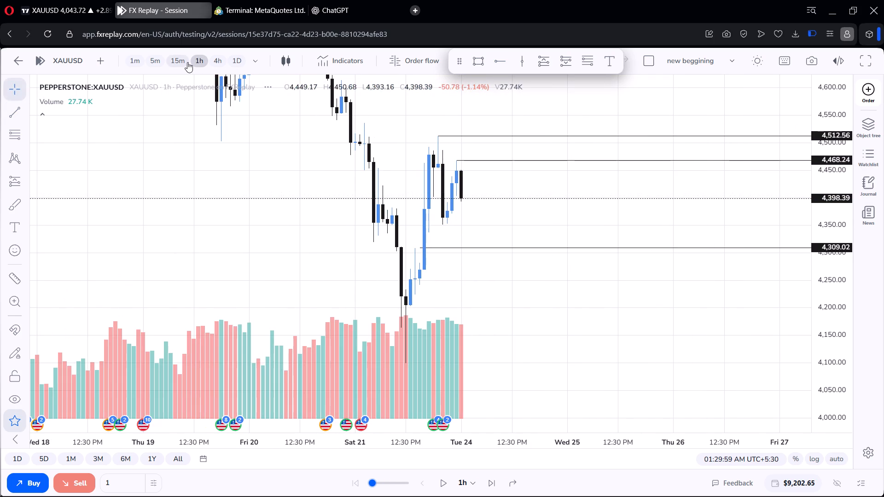
{"action": "scroll", "coordinate": [467, 117], "scroll_direction": "up", "scroll_amount": 1}
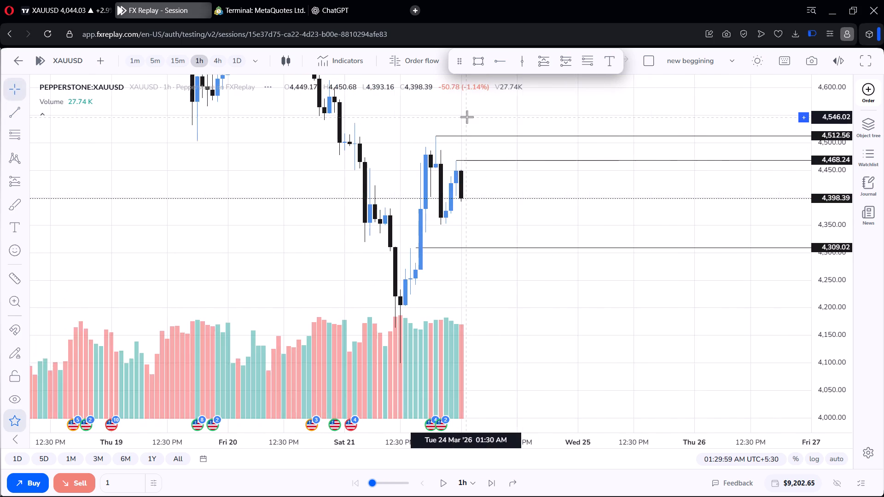
{"action": "scroll", "coordinate": [467, 117], "scroll_direction": "up", "scroll_amount": 2}
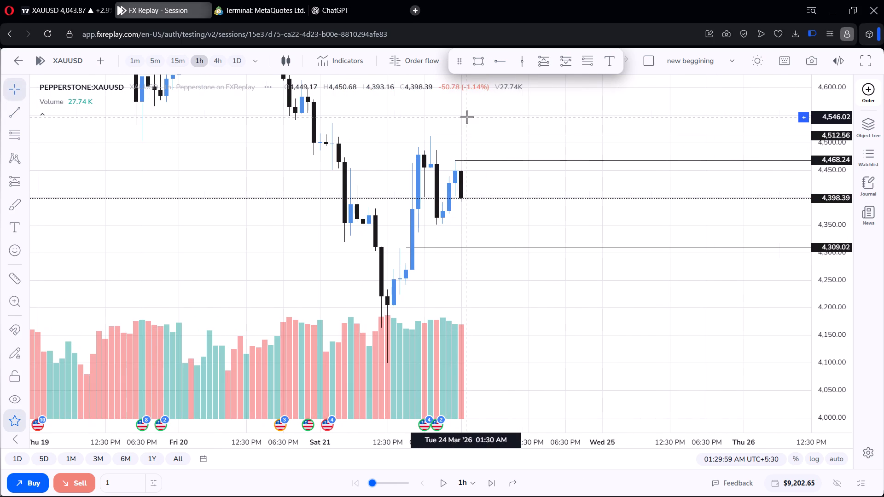
{"action": "scroll", "coordinate": [467, 117], "scroll_direction": "down", "scroll_amount": 3}
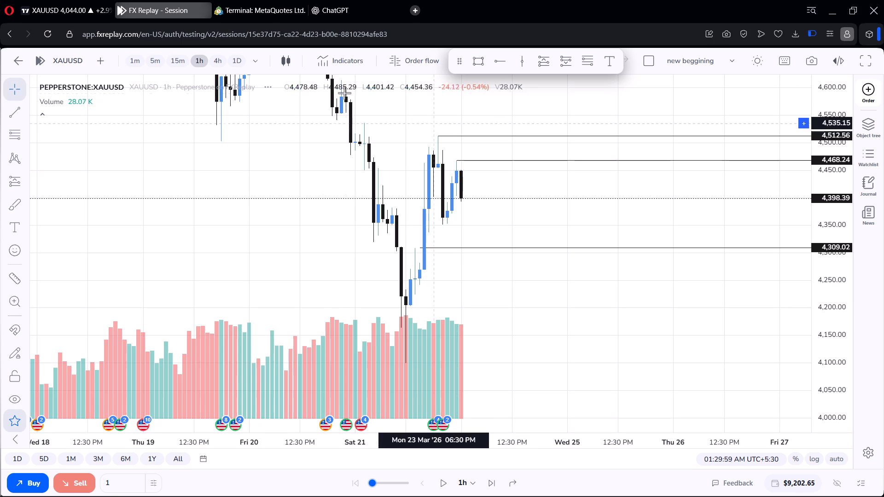
Switch XAUUSD to the daily timeframe to compare the latest candle with the horizontal rays.
{"action": "left_click", "coordinate": [241, 66]}
{"action": "scroll", "coordinate": [548, 192], "scroll_direction": "up", "scroll_amount": 5}
{"action": "scroll", "coordinate": [552, 190], "scroll_direction": "down", "scroll_amount": 1}
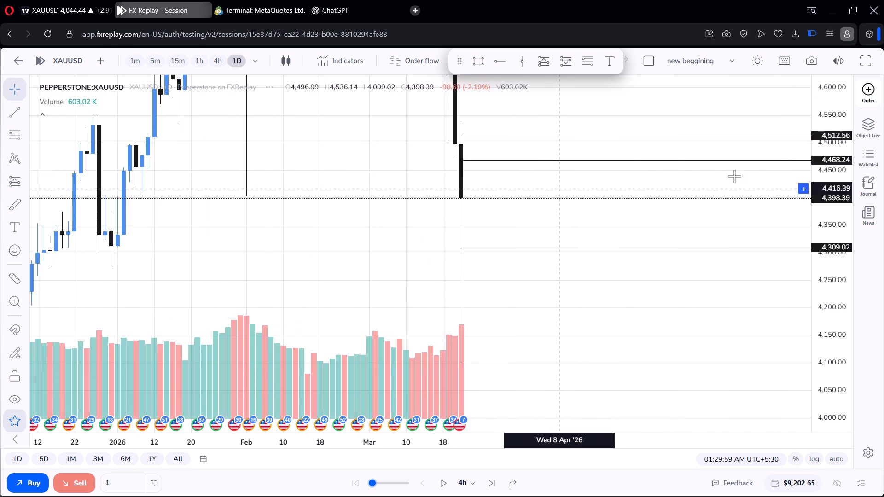
{"action": "scroll", "coordinate": [840, 149], "scroll_direction": "down", "scroll_amount": 16}
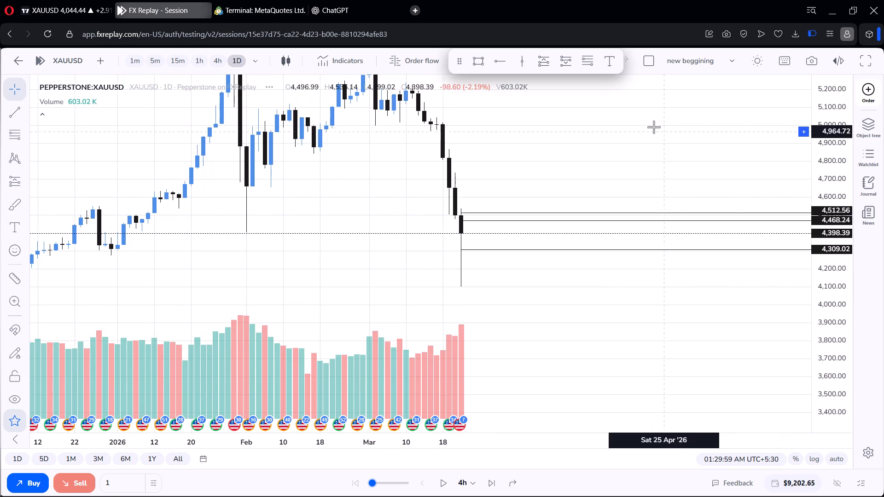
{"action": "scroll", "coordinate": [654, 127], "scroll_direction": "down", "scroll_amount": 4}
{"action": "scroll", "coordinate": [626, 169], "scroll_direction": "up", "scroll_amount": 3}
{"action": "left_click_drag", "start_coordinate": [636, 148], "coordinate": [614, 88]}
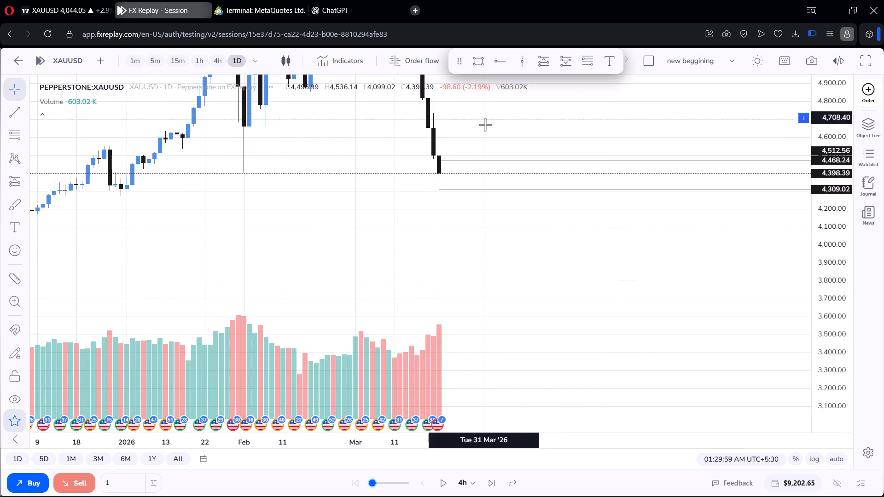
Move the uppermost horizontal ray up to about 4,536, aligning it with the latest daily candle's high.
{"action": "left_click_drag", "start_coordinate": [477, 151], "coordinate": [477, 148]}
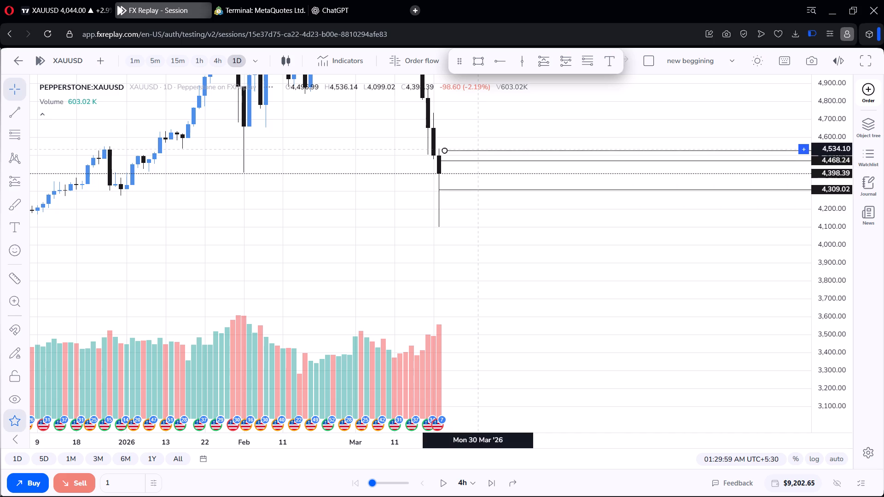
{"action": "left_click_drag", "start_coordinate": [477, 148], "coordinate": [476, 146]}
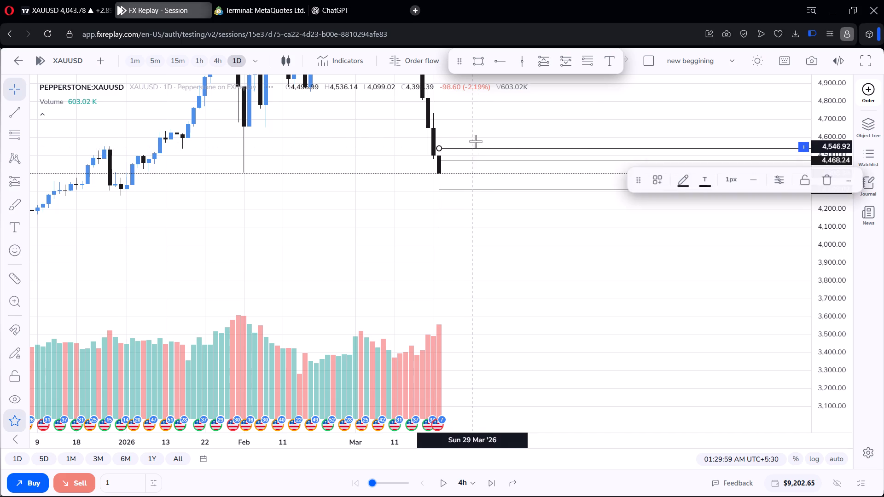
{"action": "left_click", "coordinate": [476, 140]}
{"action": "left_click", "coordinate": [482, 148]}
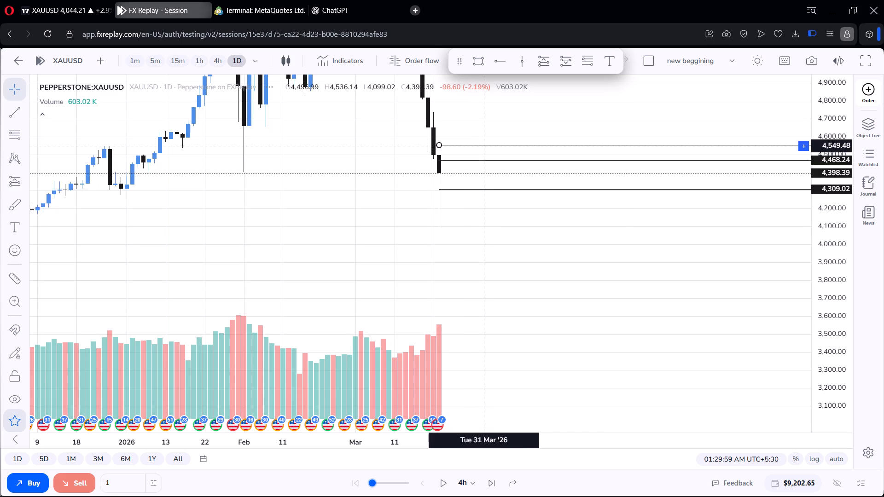
{"action": "left_click", "coordinate": [478, 130]}
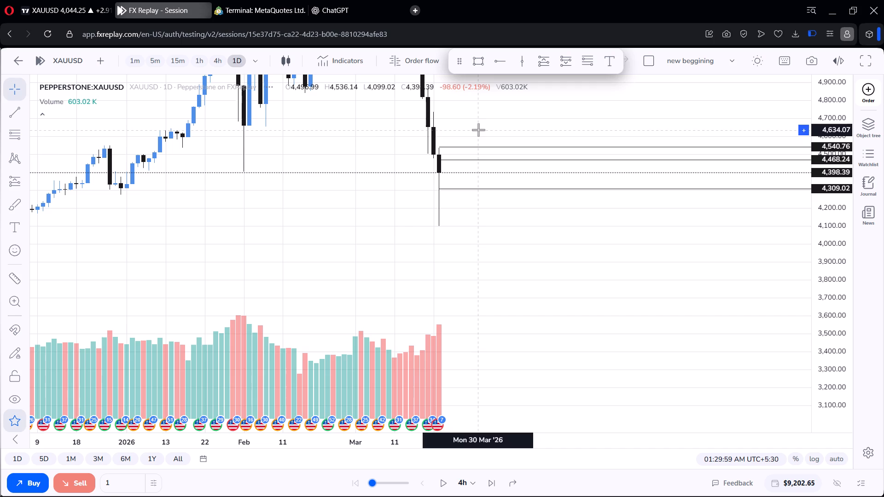
{"action": "left_click", "coordinate": [485, 146]}
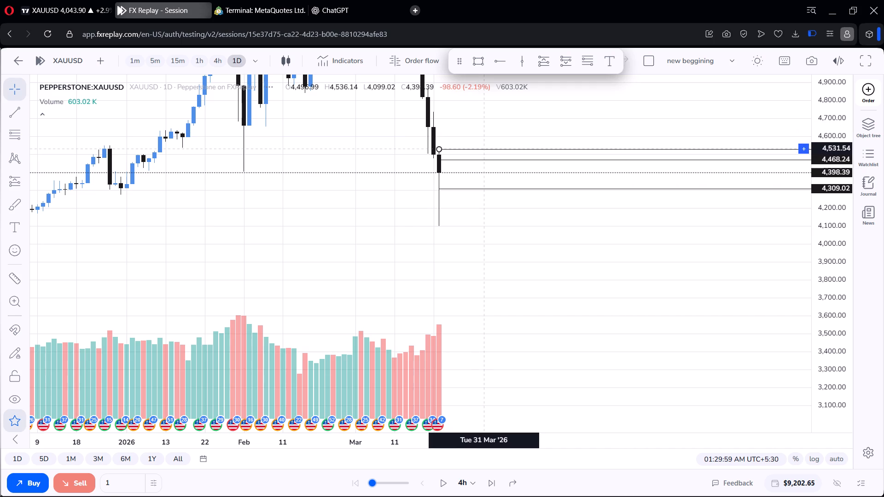
{"action": "left_click", "coordinate": [480, 139]}
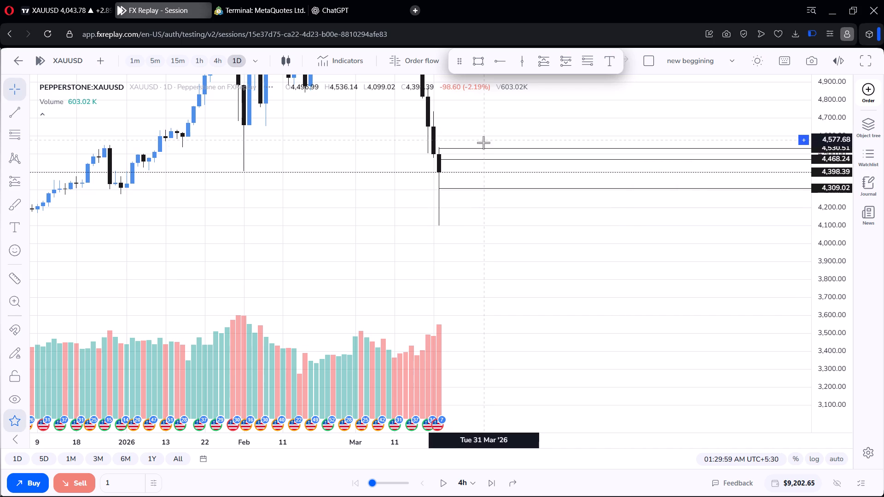
{"action": "left_click", "coordinate": [484, 148]}
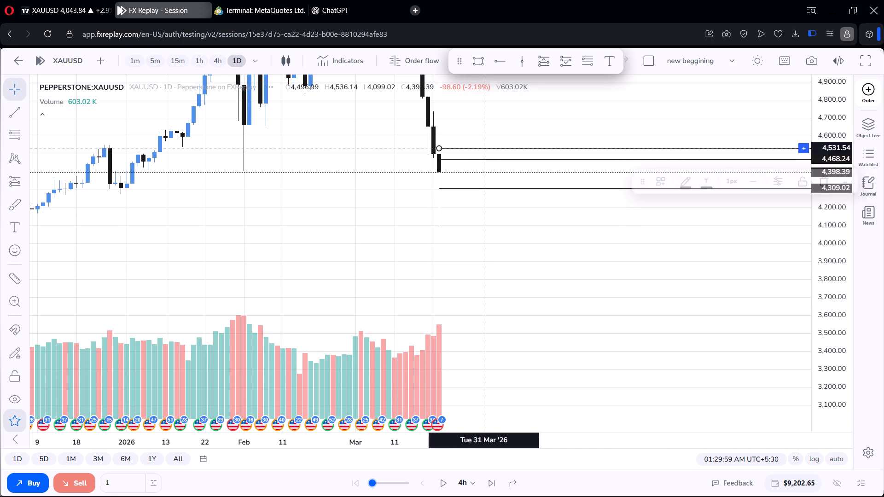
{"action": "left_click", "coordinate": [486, 135]}
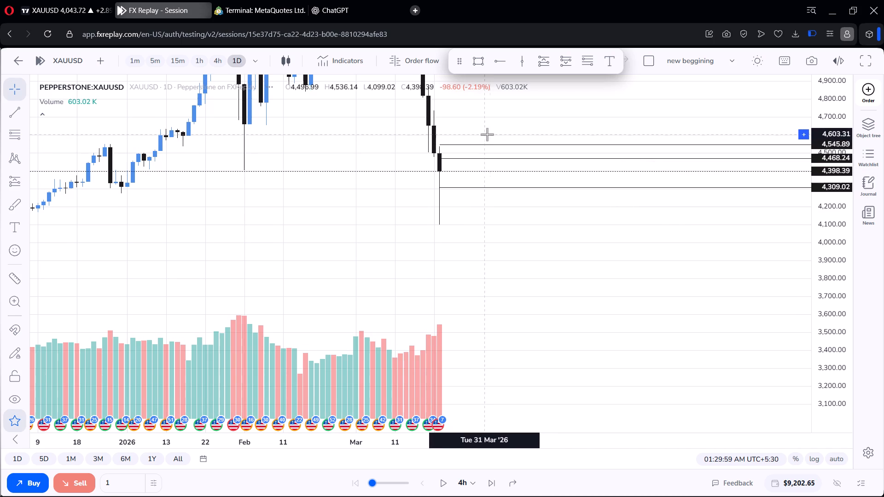
{"action": "left_click", "coordinate": [488, 145]}
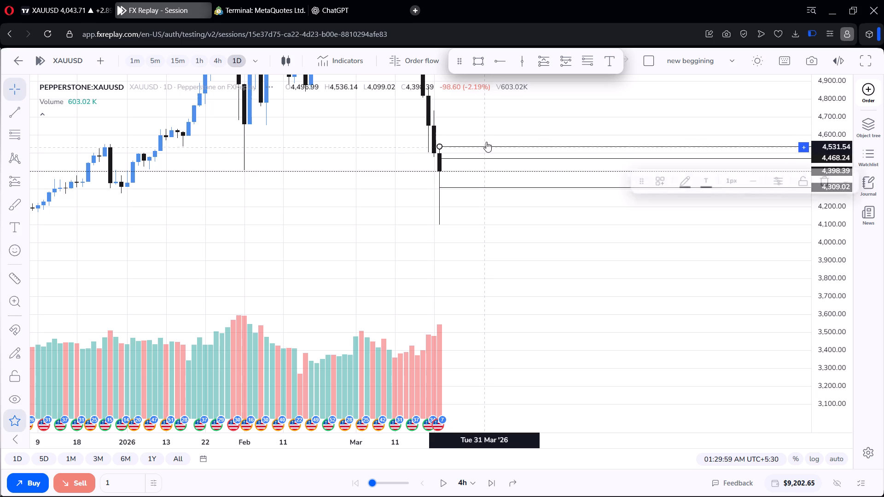
{"action": "left_click", "coordinate": [487, 137]}
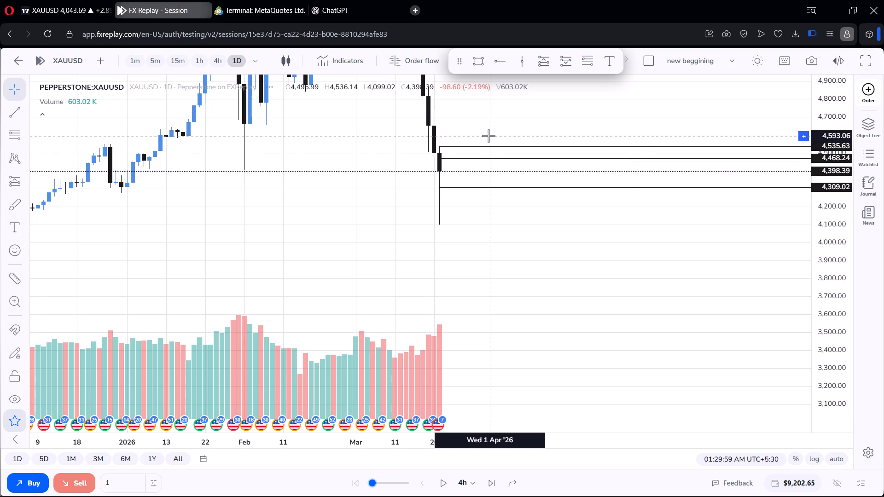
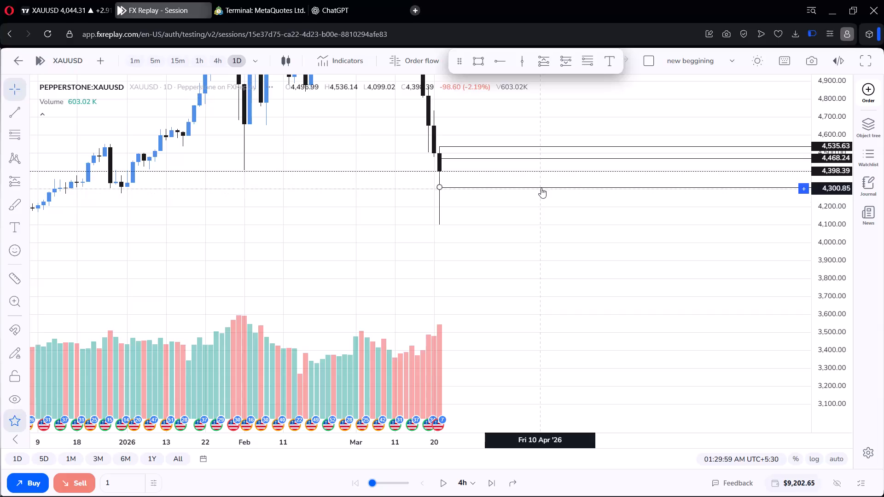
Place a horizontal ray at about 4,103 on the low of the 23 March daily candle.
{"action": "left_click", "coordinate": [541, 188]}
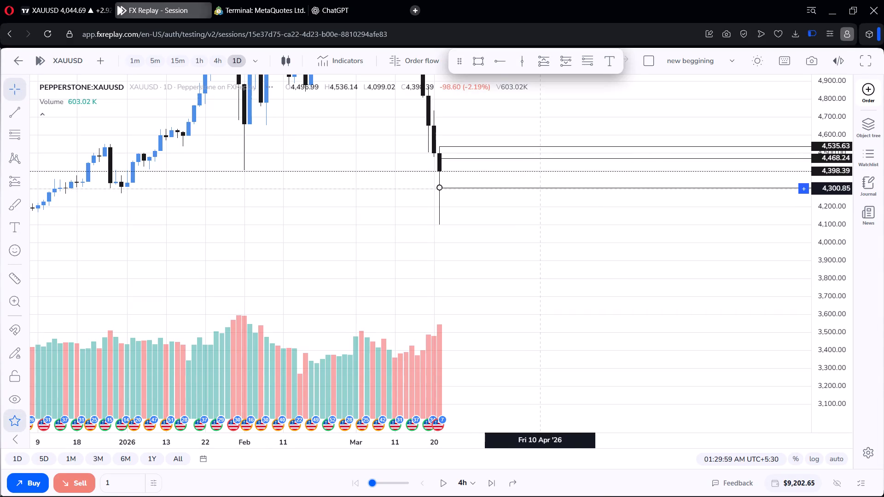
{"action": "double_click", "coordinate": [538, 183]}
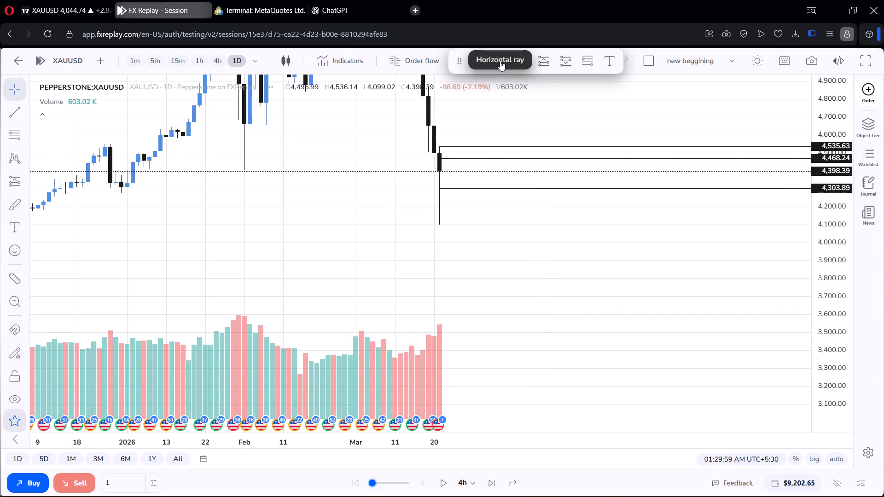
{"action": "left_click", "coordinate": [500, 61]}
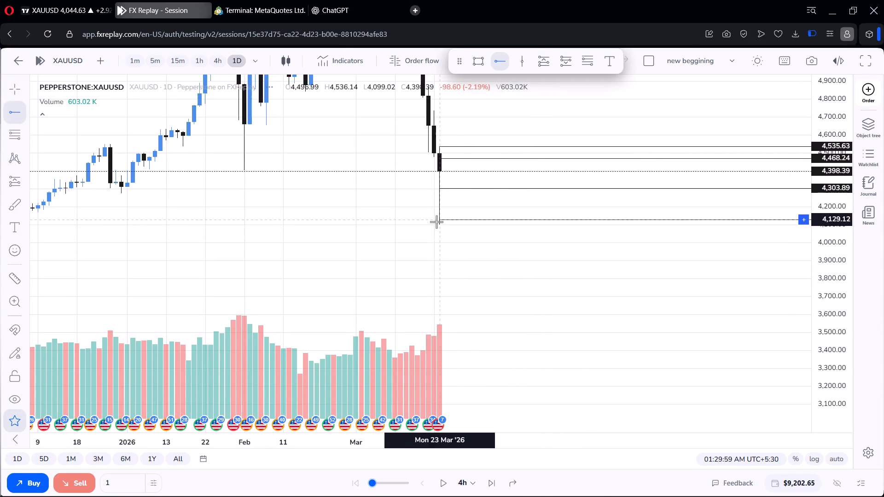
{"action": "left_click", "coordinate": [440, 224]}
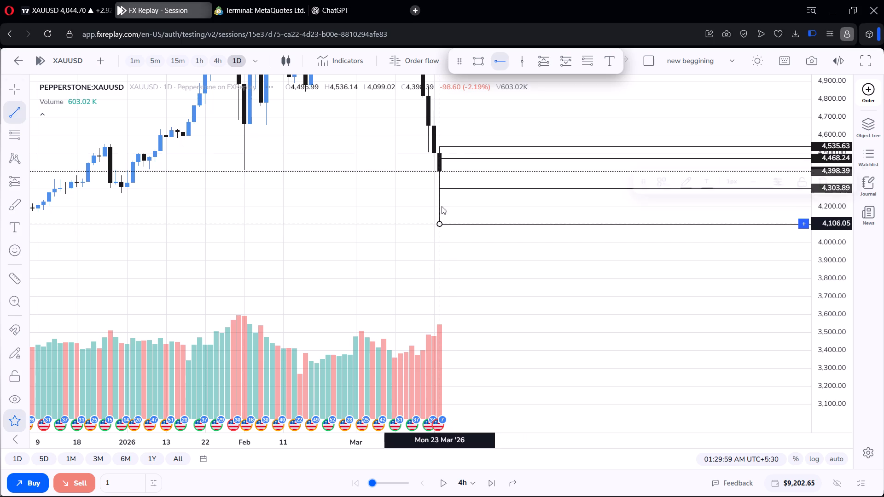
{"action": "left_click", "coordinate": [442, 206]}
Examine the recent daily decline and earlier price swings relative to the four horizontal rays.
{"action": "scroll", "coordinate": [487, 227], "scroll_direction": "down", "scroll_amount": 4}
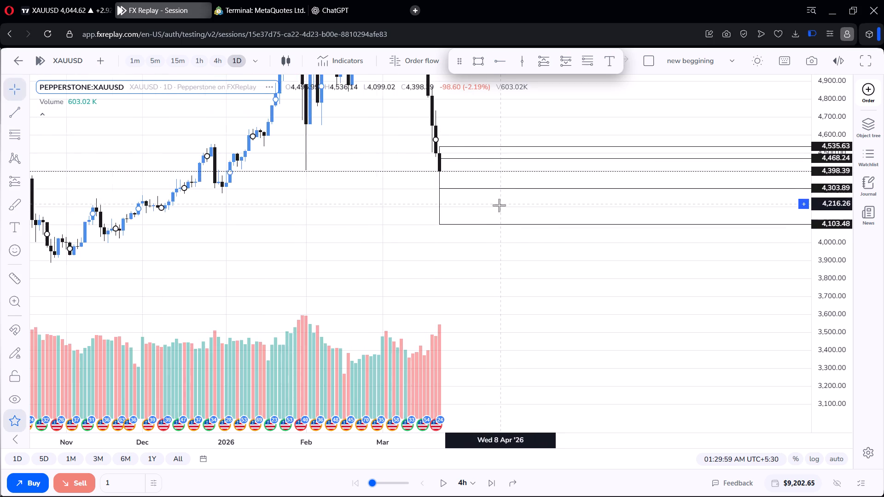
{"action": "scroll", "coordinate": [499, 205], "scroll_direction": "up", "scroll_amount": 18}
{"action": "scroll", "coordinate": [484, 210], "scroll_direction": "down", "scroll_amount": 5}
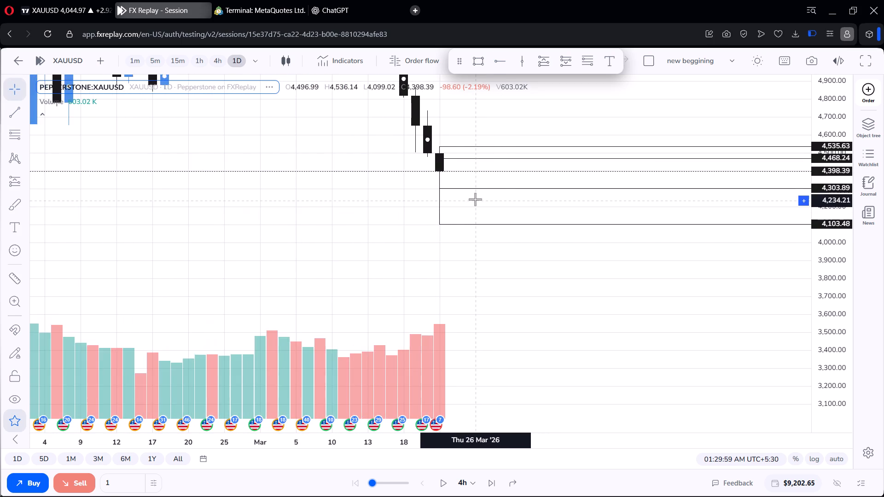
{"action": "scroll", "coordinate": [475, 199], "scroll_direction": "down", "scroll_amount": 5}
{"action": "scroll", "coordinate": [449, 147], "scroll_direction": "down", "scroll_amount": 2}
{"action": "left_click", "coordinate": [471, 125]}
{"action": "left_click_drag", "start_coordinate": [471, 123], "coordinate": [450, 189]}
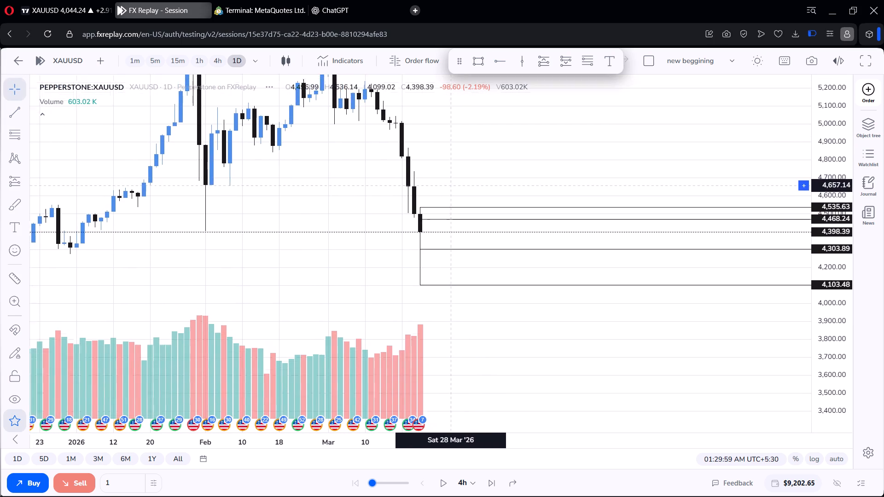
{"action": "left_click_drag", "start_coordinate": [450, 189], "coordinate": [448, 194]}
{"action": "scroll", "coordinate": [462, 185], "scroll_direction": "down", "scroll_amount": 1}
{"action": "scroll", "coordinate": [433, 176], "scroll_direction": "up", "scroll_amount": 1}
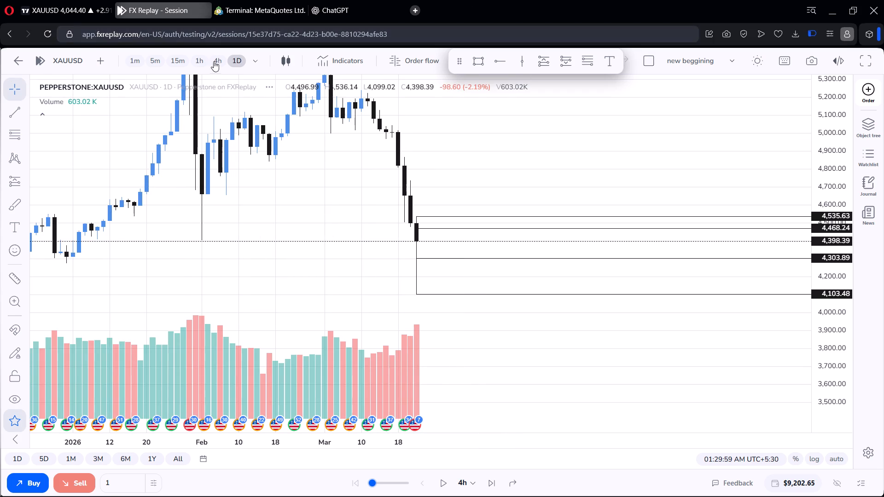
Switch XAUUSD to the 15-minute timeframe and examine the 23 March swings between the horizontal rays.
{"action": "left_click", "coordinate": [181, 60]}
{"action": "scroll", "coordinate": [478, 219], "scroll_direction": "down", "scroll_amount": 2}
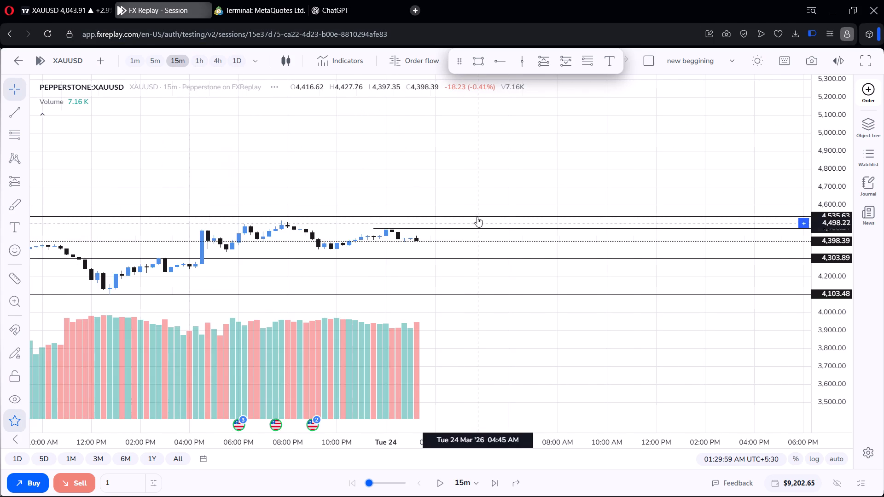
{"action": "scroll", "coordinate": [477, 217], "scroll_direction": "down", "scroll_amount": 9}
{"action": "scroll", "coordinate": [472, 173], "scroll_direction": "down", "scroll_amount": 6}
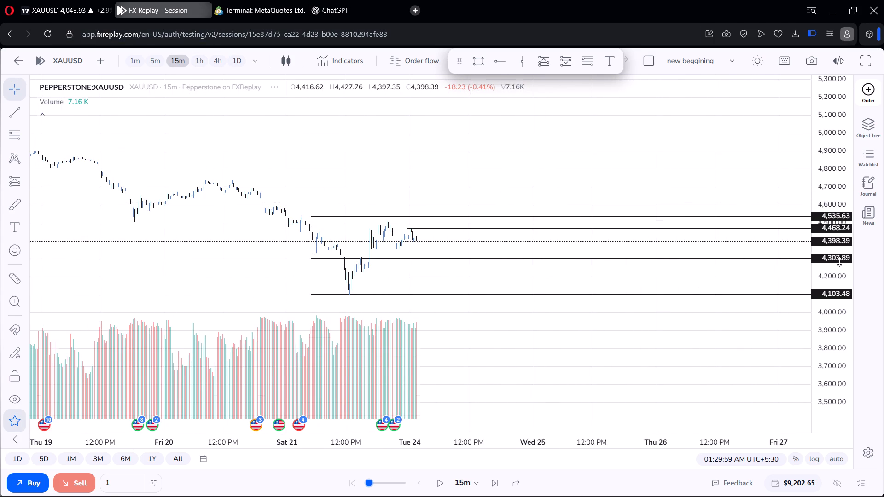
{"action": "scroll", "coordinate": [839, 261], "scroll_direction": "up", "scroll_amount": 20}
{"action": "scroll", "coordinate": [629, 214], "scroll_direction": "up", "scroll_amount": 7}
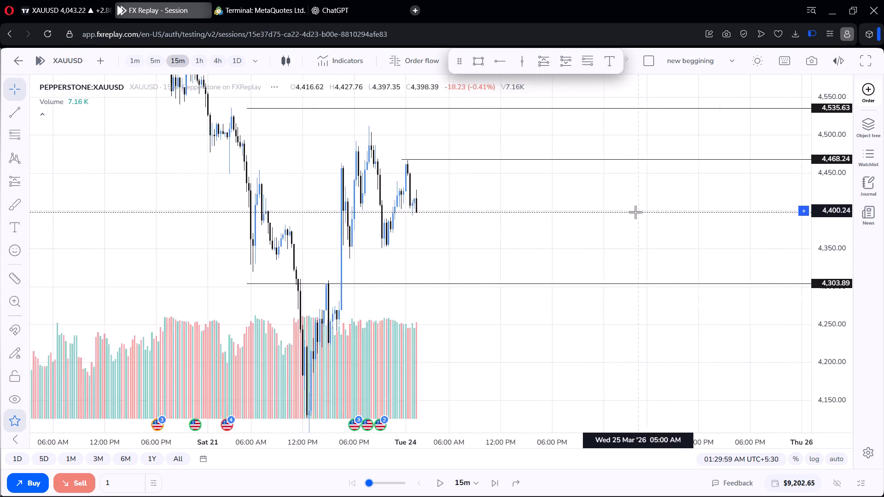
{"action": "scroll", "coordinate": [635, 212], "scroll_direction": "up", "scroll_amount": 5}
{"action": "left_click_drag", "start_coordinate": [587, 201], "coordinate": [628, 208]}
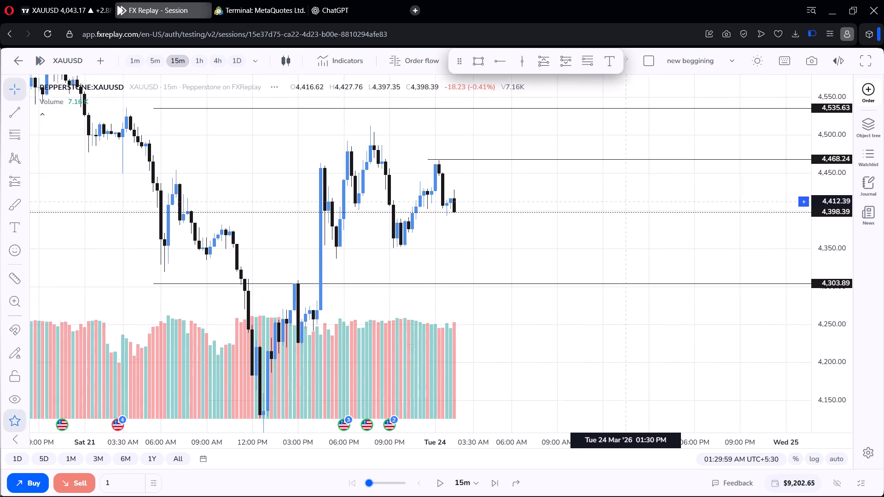
{"action": "left_click_drag", "start_coordinate": [628, 208], "coordinate": [628, 213]}
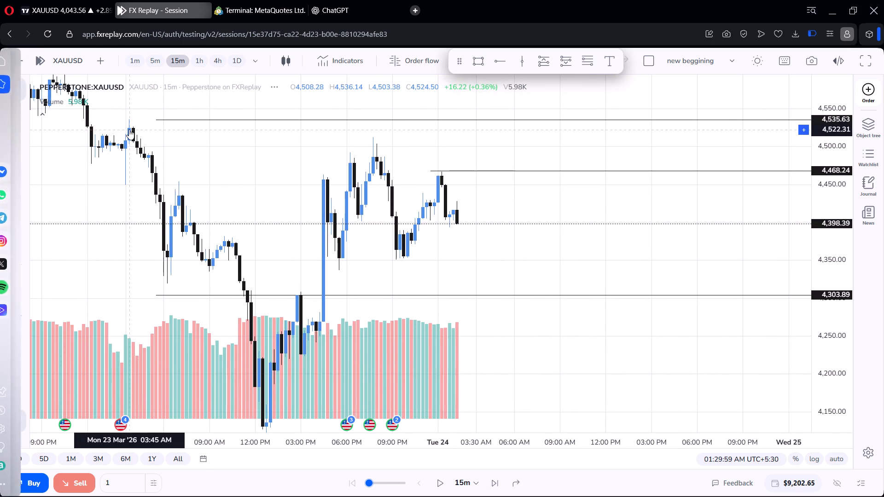
Move the uppermost horizontal ray to about 4,537, starting it at the 23 March 03:45 AM swing high.
{"action": "left_click_drag", "start_coordinate": [273, 119], "coordinate": [255, 124]}
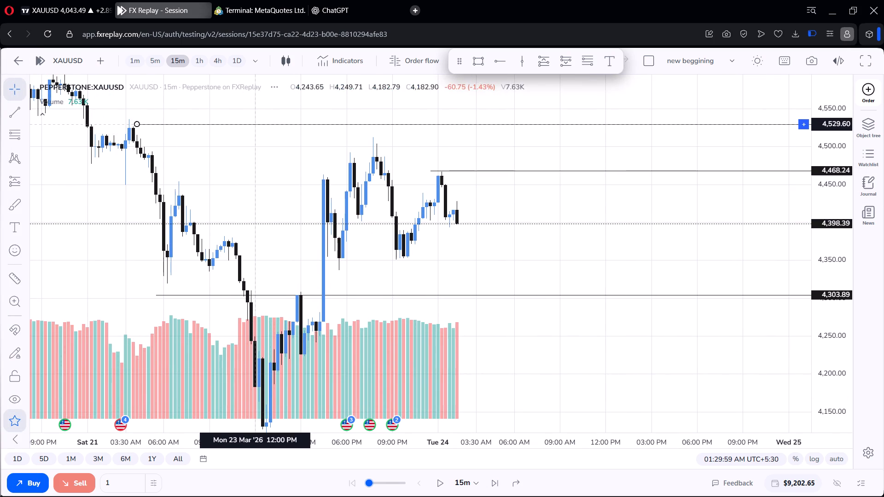
{"action": "left_click_drag", "start_coordinate": [255, 124], "coordinate": [246, 118]}
{"action": "left_click", "coordinate": [245, 144]}
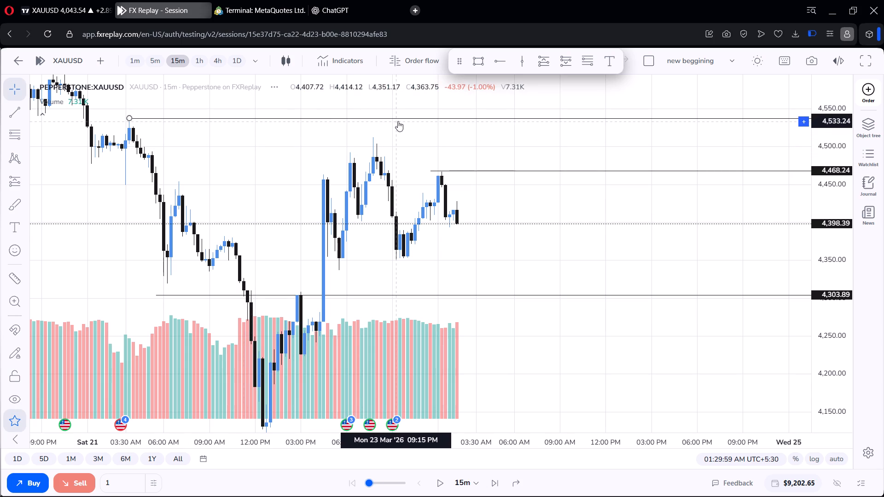
Place two vertical lines on 24 March, one at 01:30 PM and one at 06:30 PM.
{"action": "scroll", "coordinate": [477, 167], "scroll_direction": "up", "scroll_amount": 3}
{"action": "scroll", "coordinate": [474, 162], "scroll_direction": "down", "scroll_amount": 4}
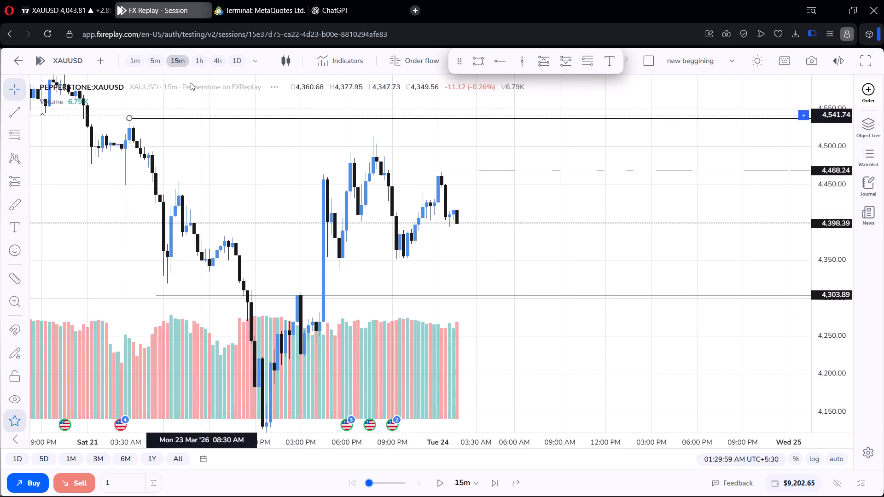
{"action": "scroll", "coordinate": [519, 228], "scroll_direction": "down", "scroll_amount": 1}
{"action": "scroll", "coordinate": [510, 225], "scroll_direction": "up", "scroll_amount": 3}
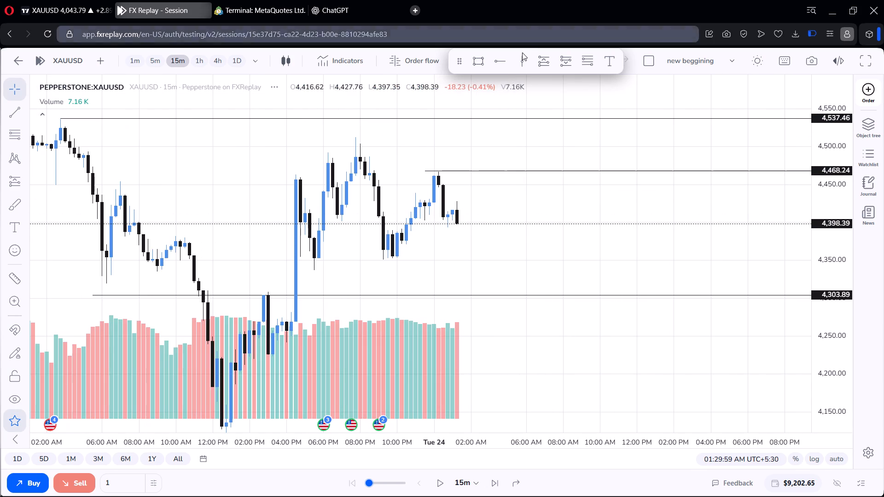
{"action": "left_click", "coordinate": [518, 60]}
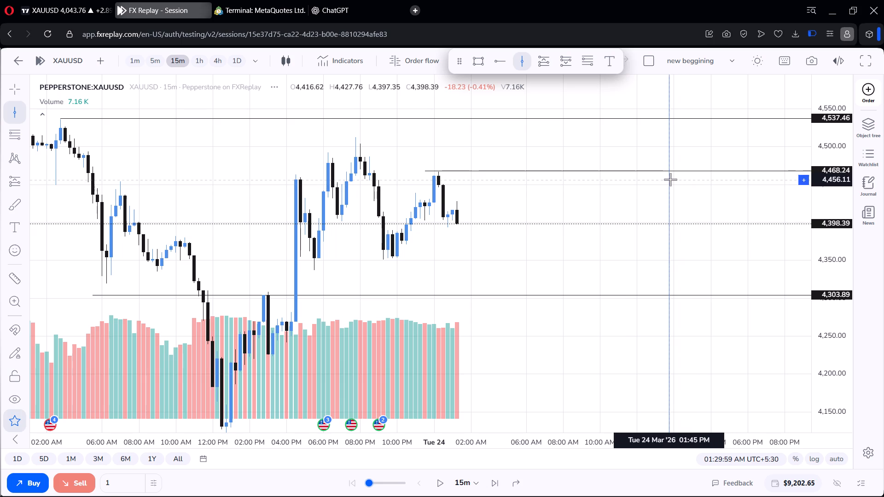
{"action": "left_click", "coordinate": [663, 181]}
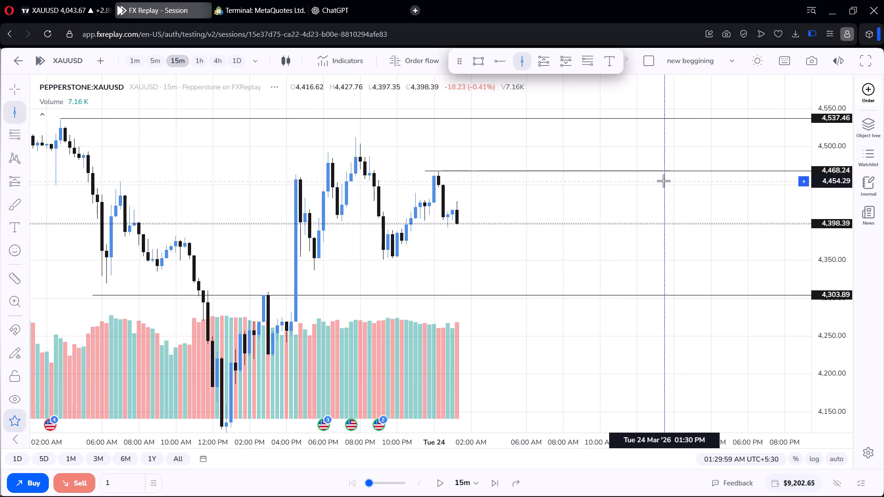
{"action": "left_click", "coordinate": [517, 59]}
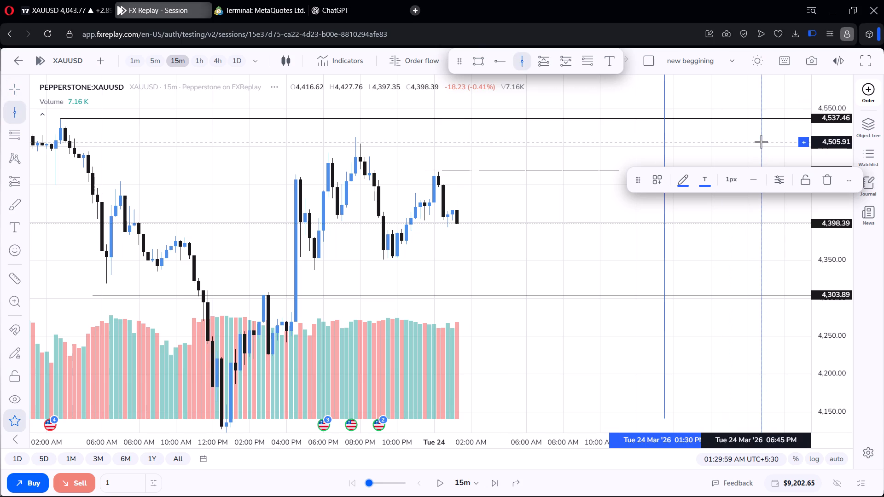
{"action": "left_click", "coordinate": [755, 141]}
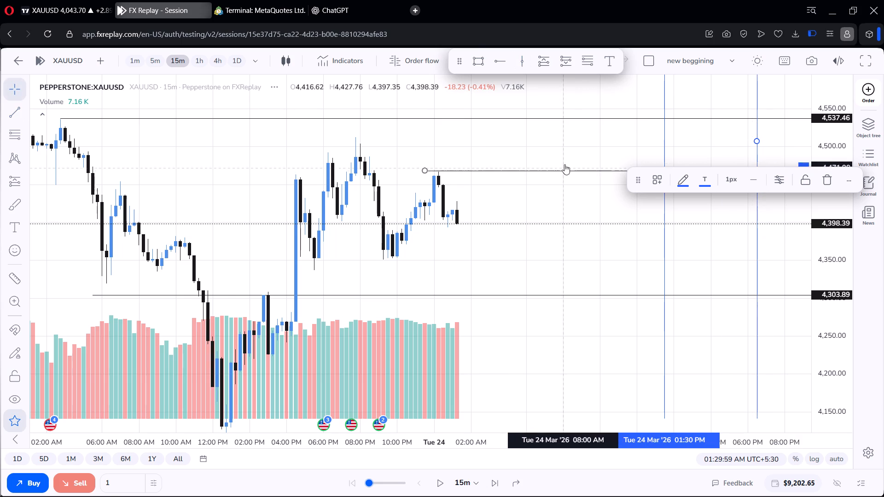
{"action": "scroll", "coordinate": [566, 162], "scroll_direction": "down", "scroll_amount": 6}
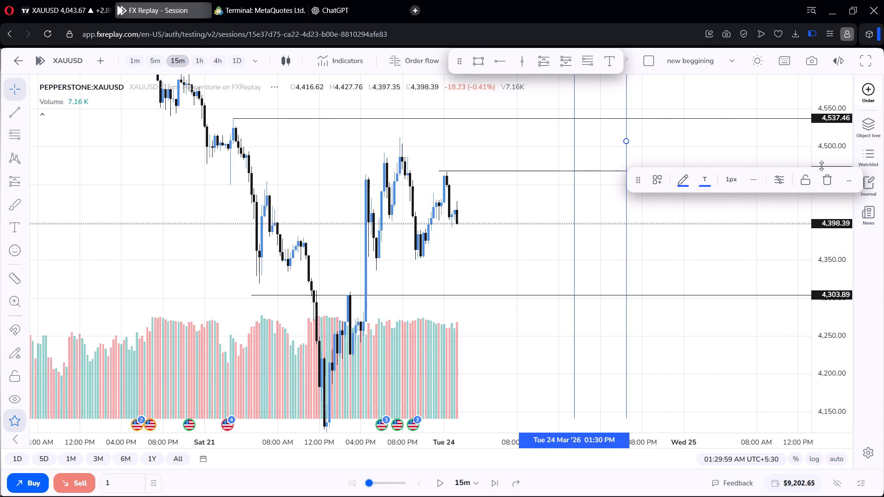
{"action": "left_click", "coordinate": [634, 178]}
{"action": "left_click", "coordinate": [667, 143]}
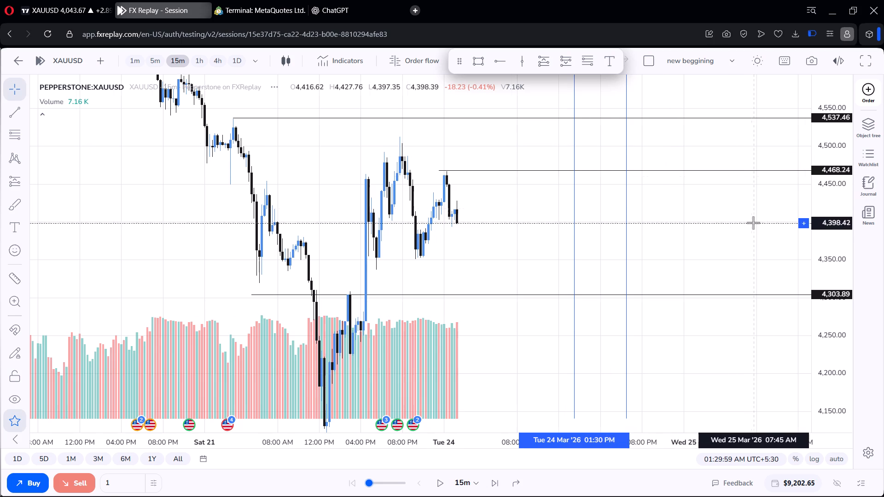
Play the replay on the 15-minute chart, pausing at intervals, until about 08:45 AM on 24 March.
{"action": "scroll", "coordinate": [753, 223], "scroll_direction": "down", "scroll_amount": 3}
{"action": "scroll", "coordinate": [707, 223], "scroll_direction": "up", "scroll_amount": 7}
{"action": "scroll", "coordinate": [707, 212], "scroll_direction": "down", "scroll_amount": 3}
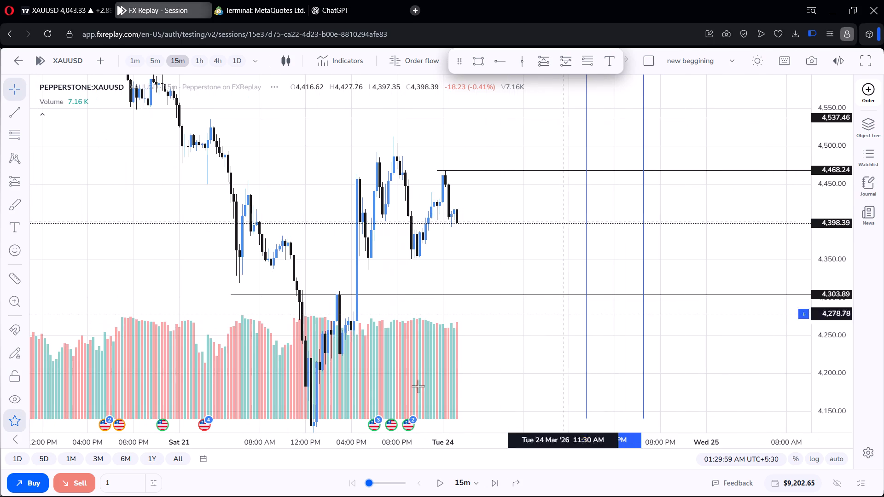
{"action": "left_click", "coordinate": [441, 487]}
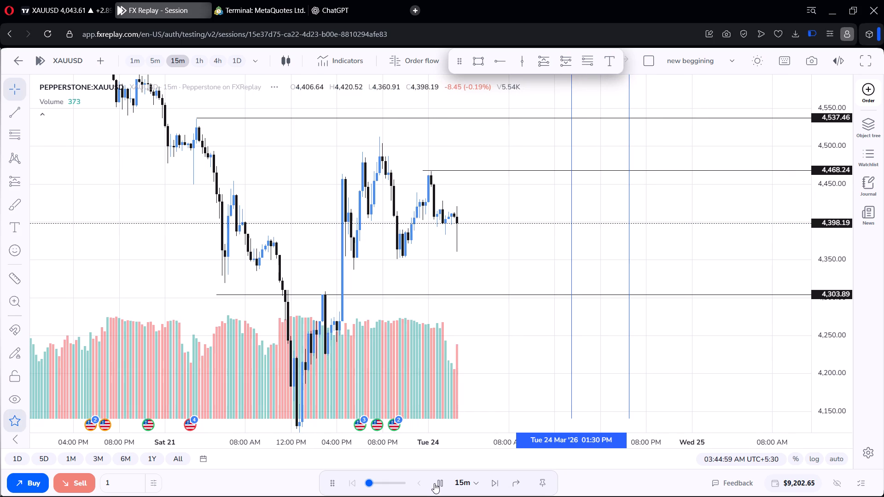
{"action": "left_click", "coordinate": [434, 483]}
{"action": "left_click", "coordinate": [432, 482]}
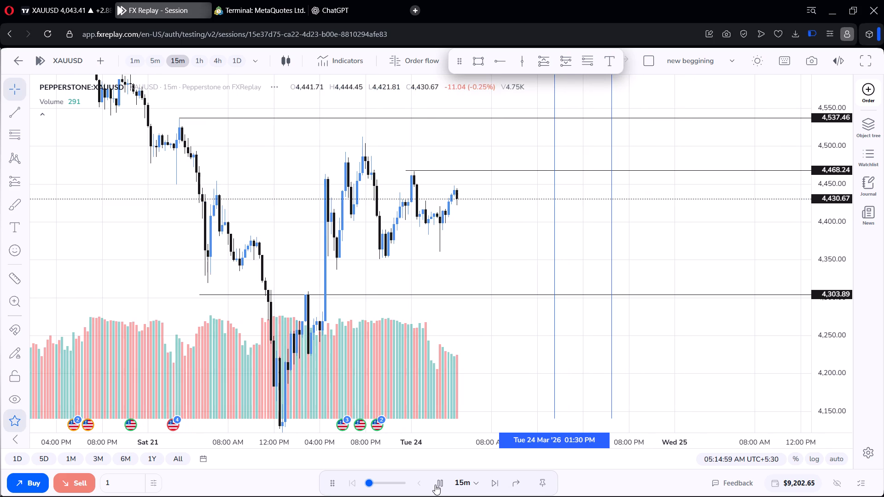
{"action": "left_click", "coordinate": [435, 485]}
{"action": "left_click", "coordinate": [435, 485]}
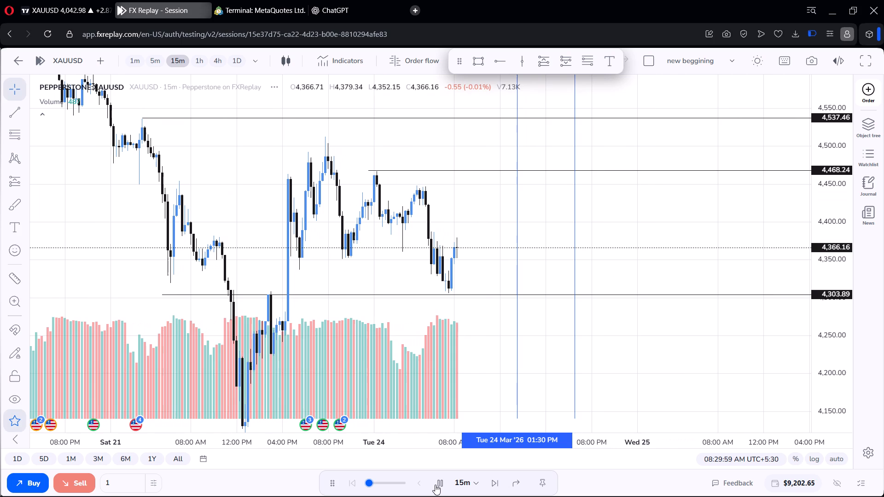
{"action": "left_click", "coordinate": [435, 485]}
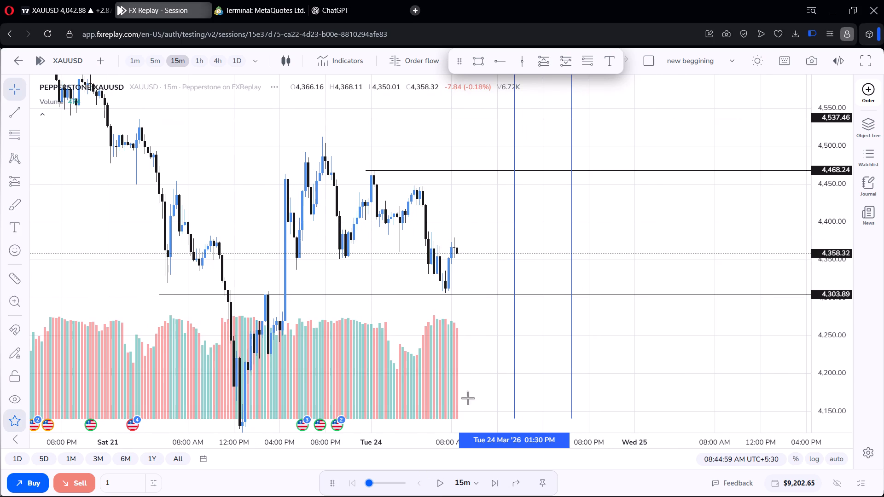
Switch XAUUSD to the 5-minute timeframe and play the replay until about 10:10 AM on 24 March.
{"action": "left_click", "coordinate": [157, 60]}
{"action": "scroll", "coordinate": [326, 179], "scroll_direction": "up", "scroll_amount": 4}
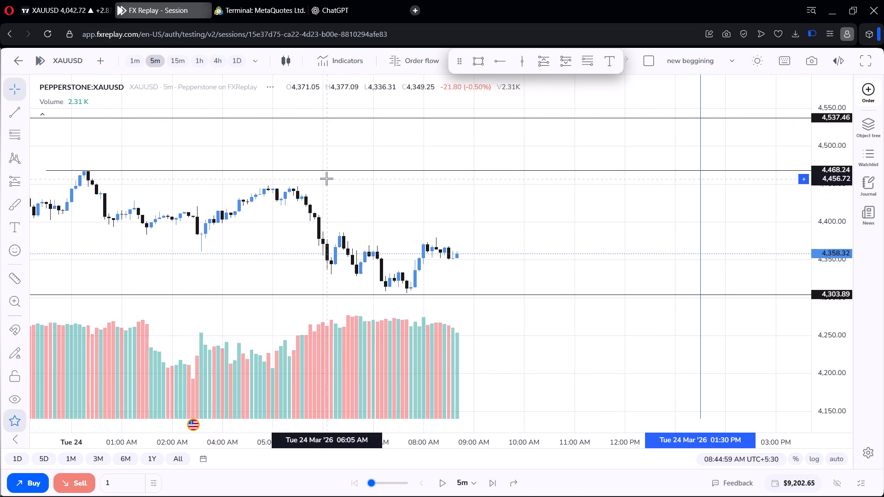
{"action": "scroll", "coordinate": [419, 230], "scroll_direction": "down", "scroll_amount": 4}
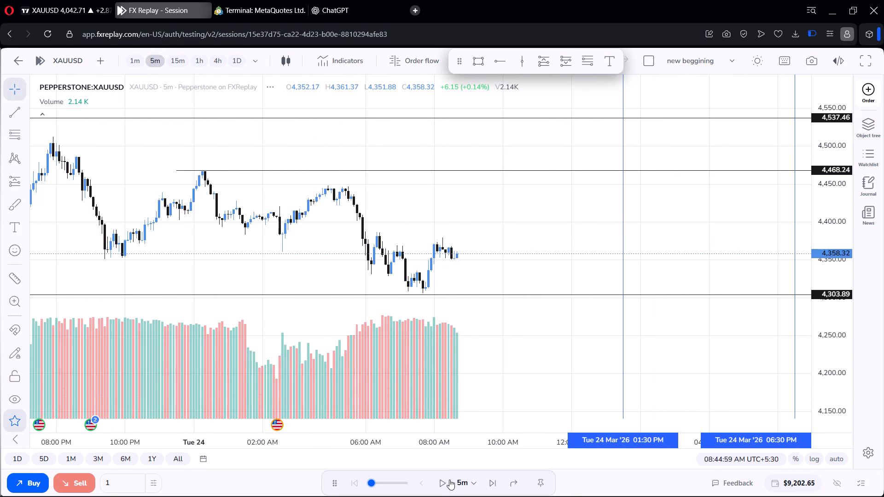
{"action": "left_click", "coordinate": [447, 483]}
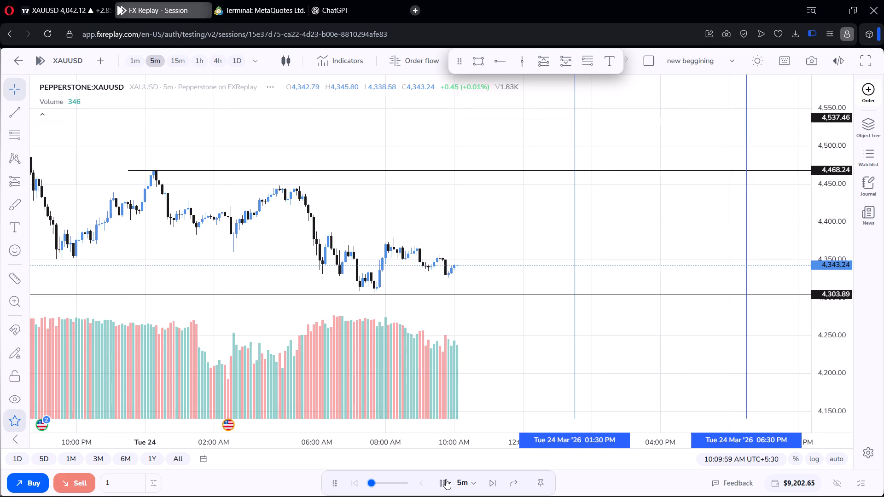
{"action": "left_click", "coordinate": [446, 479]}
Return XAUUSD to the 15-minute timeframe and play the replay until about 12:00 PM on 24 March.
{"action": "left_click", "coordinate": [178, 70]}
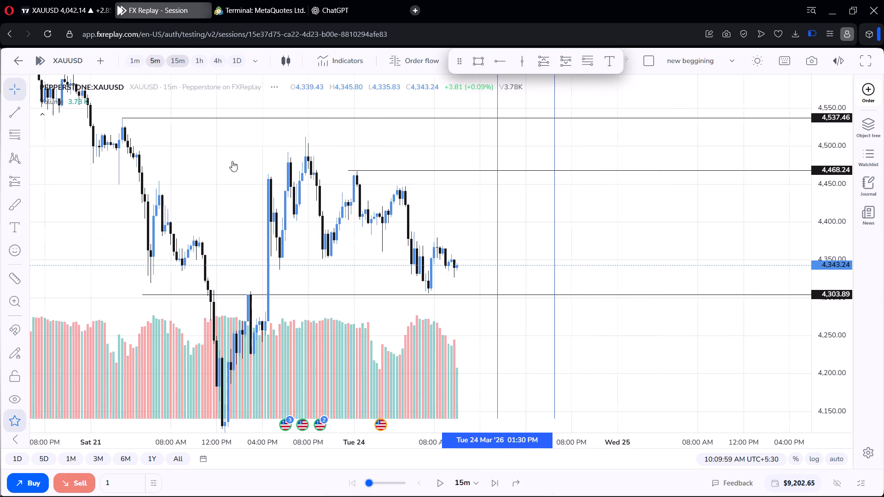
{"action": "scroll", "coordinate": [448, 334], "scroll_direction": "up", "scroll_amount": 3}
{"action": "left_click", "coordinate": [442, 487]}
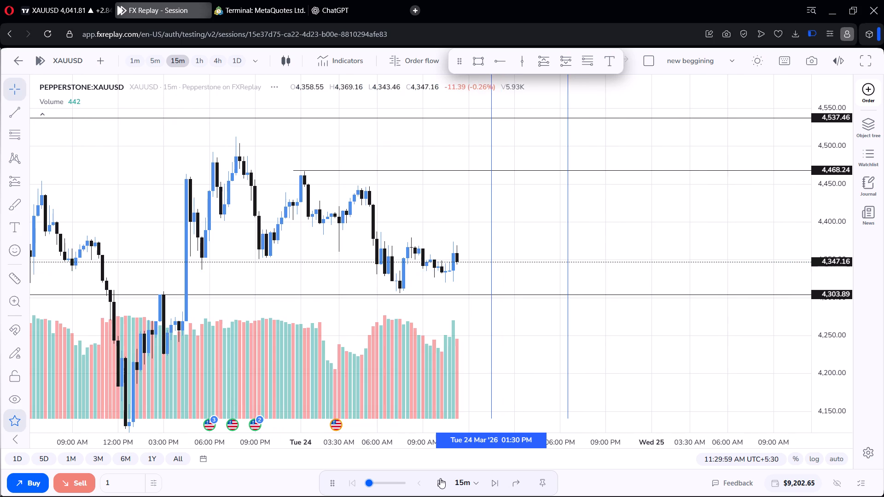
{"action": "left_click", "coordinate": [440, 478]}
{"action": "left_click", "coordinate": [440, 478]}
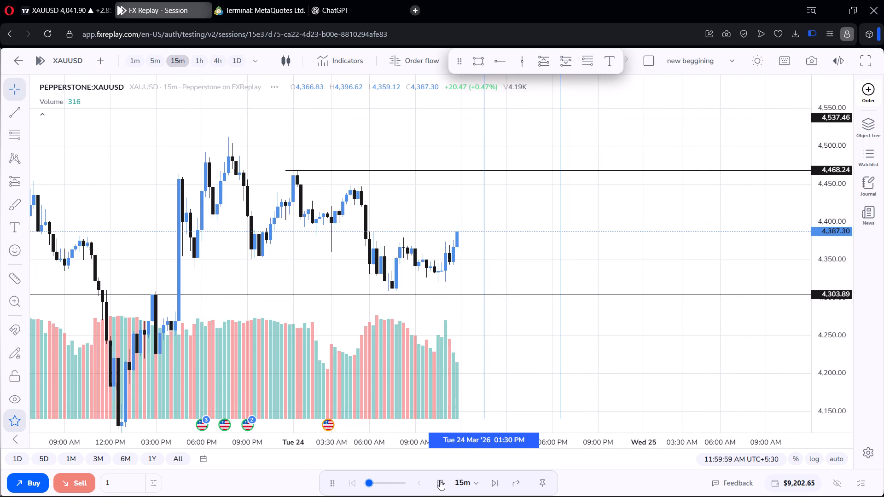
{"action": "left_click", "coordinate": [440, 480]}
Switch XAUUSD to the 5-minute timeframe and play the replay in short bursts until about 12:35 PM on 24 March.
{"action": "left_click", "coordinate": [158, 62]}
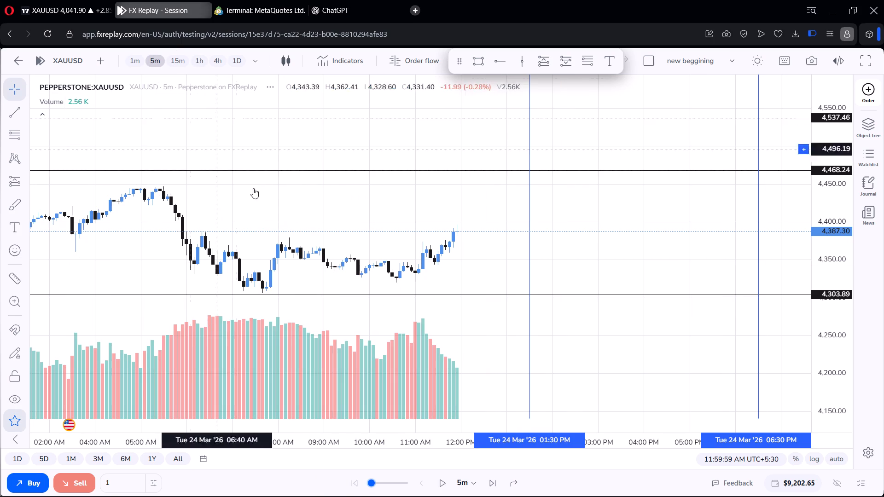
{"action": "scroll", "coordinate": [299, 226], "scroll_direction": "down", "scroll_amount": 2}
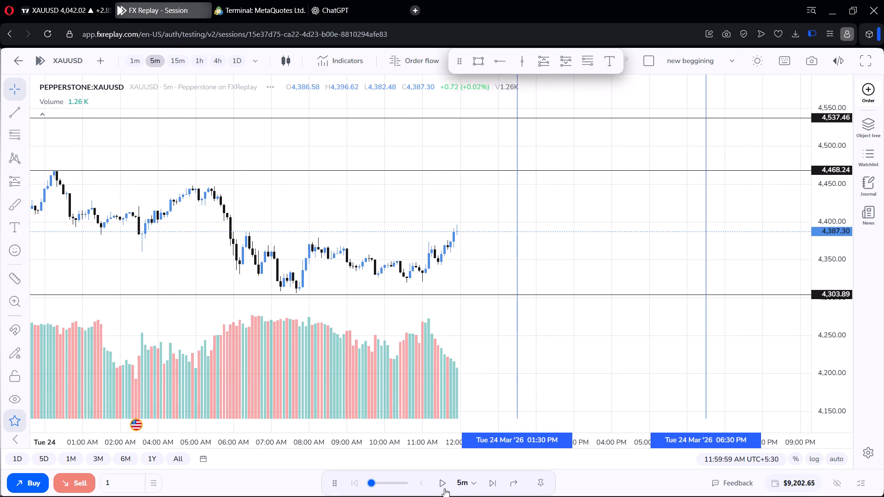
{"action": "left_click", "coordinate": [444, 485]}
{"action": "left_click", "coordinate": [442, 486]}
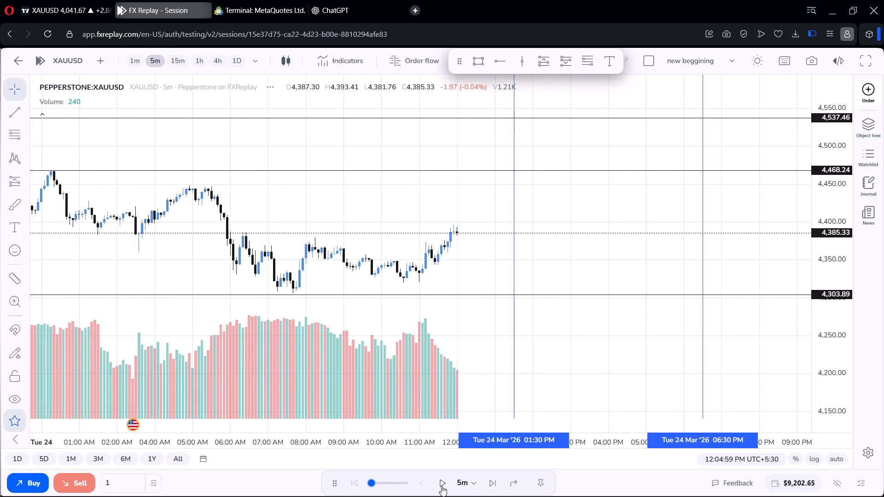
{"action": "left_click", "coordinate": [442, 486]}
{"action": "left_click", "coordinate": [442, 486]}
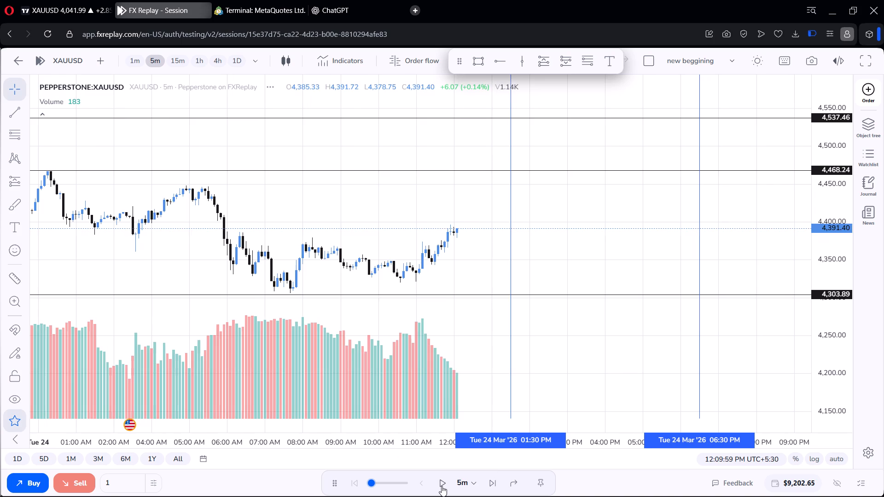
{"action": "left_click", "coordinate": [442, 486]}
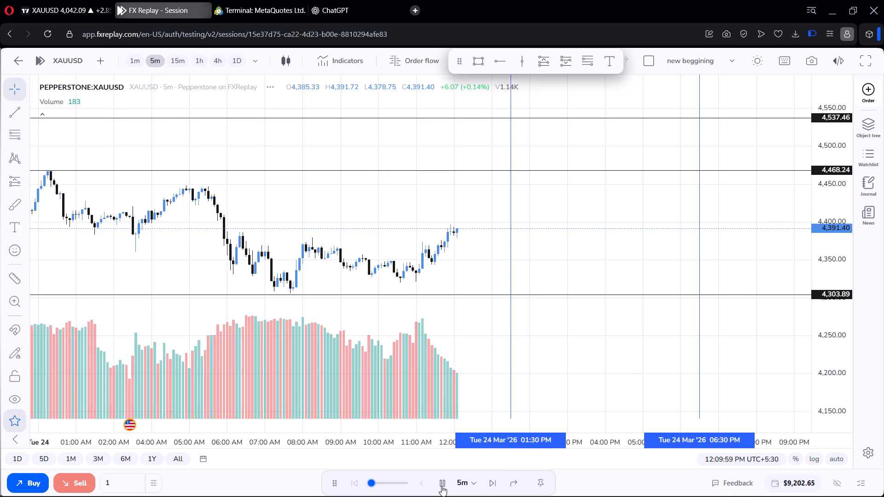
{"action": "left_click", "coordinate": [442, 486]}
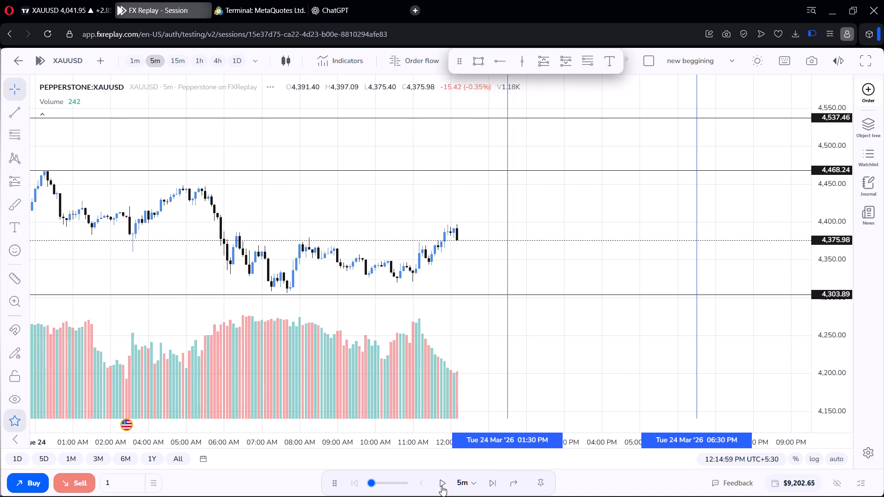
{"action": "left_click", "coordinate": [442, 485]}
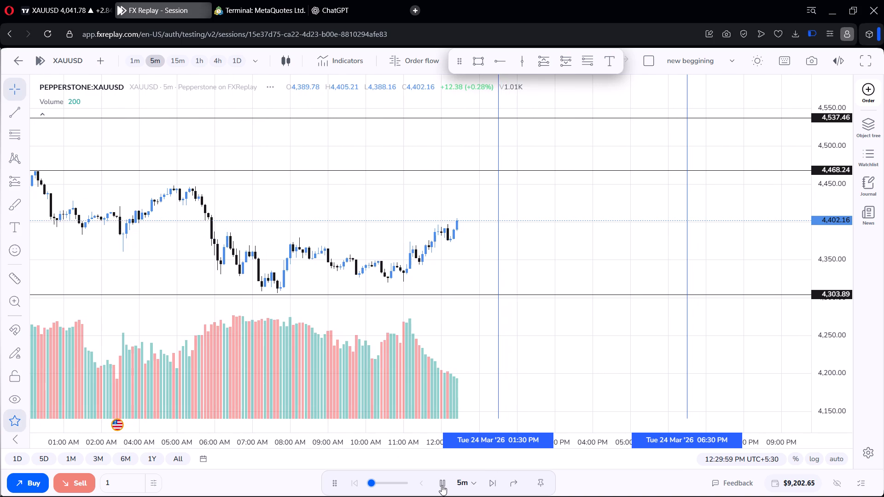
{"action": "left_click", "coordinate": [442, 485]}
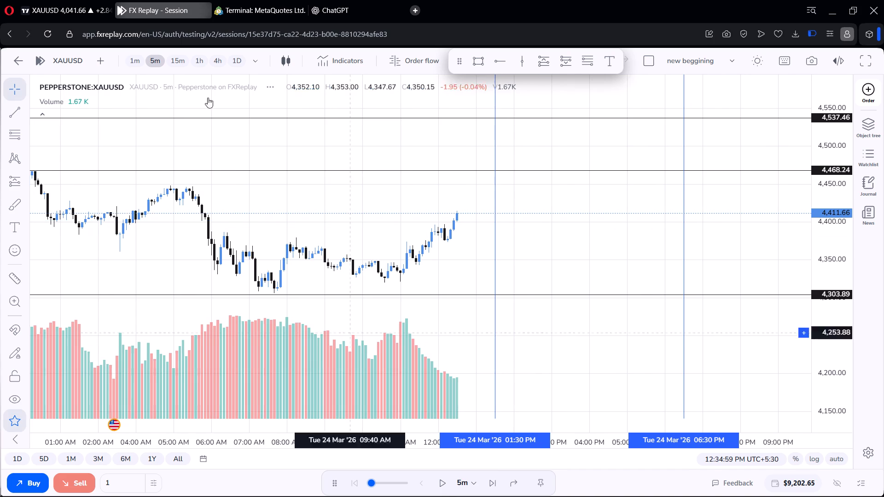
Return XAUUSD to the 15-minute timeframe and play the replay, pausing at intervals, until about 08:45 PM on 24 March.
{"action": "left_click", "coordinate": [179, 55]}
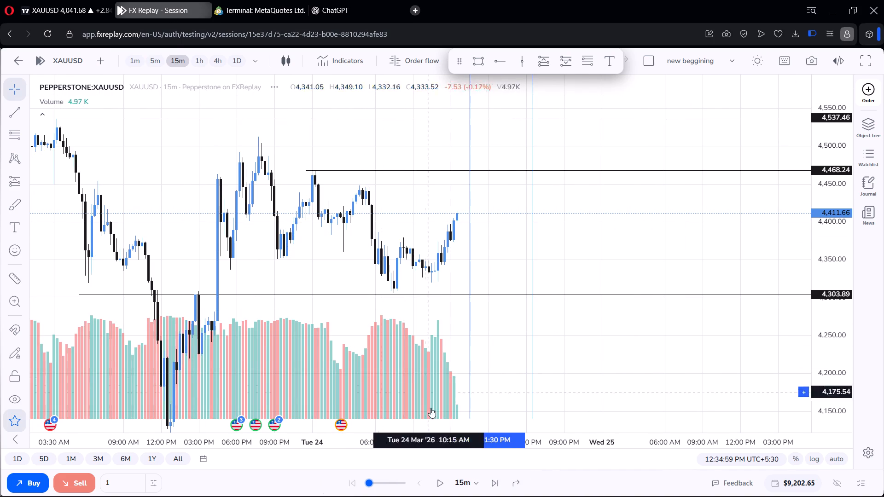
{"action": "left_click", "coordinate": [440, 482]}
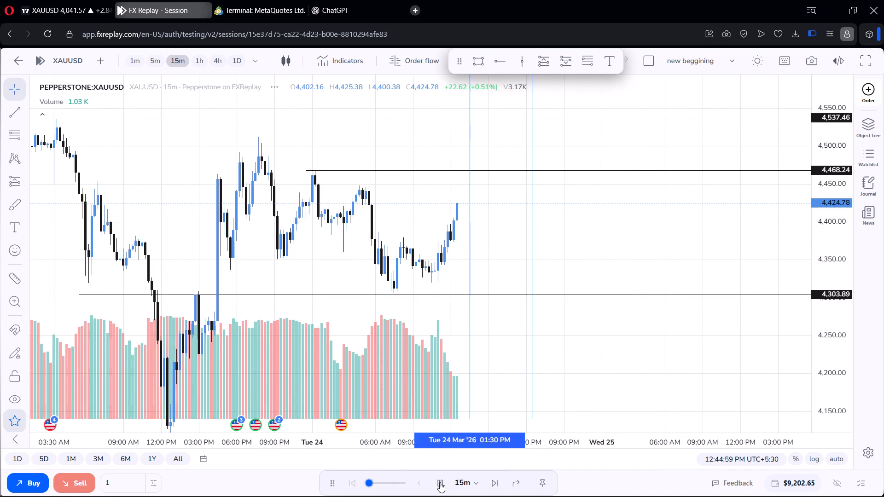
{"action": "left_click", "coordinate": [440, 482]}
{"action": "left_click", "coordinate": [440, 482]}
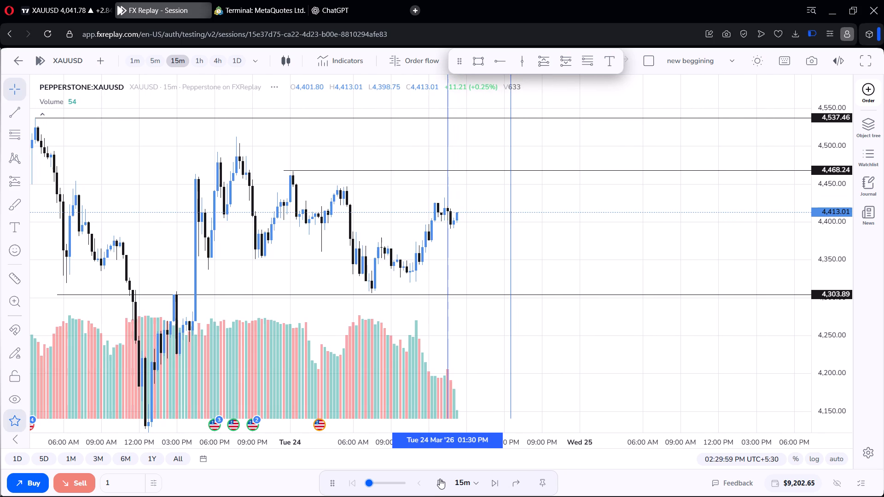
{"action": "left_click", "coordinate": [440, 478]}
{"action": "left_click", "coordinate": [440, 477]}
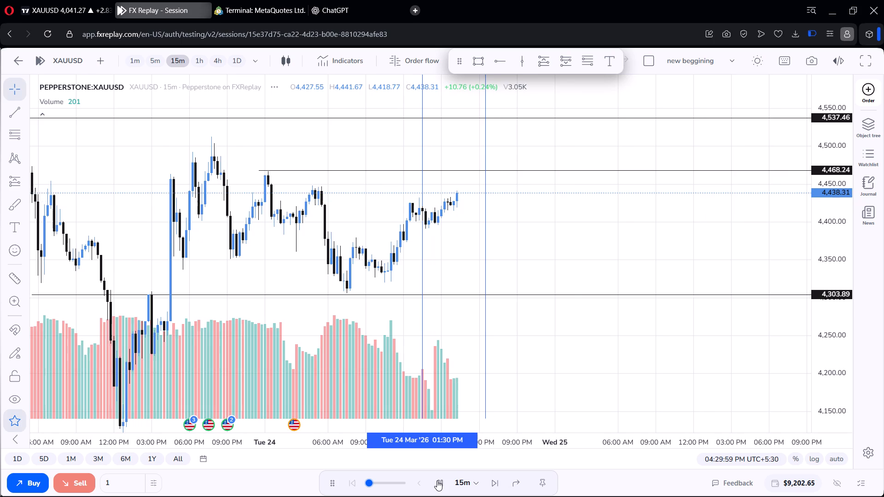
{"action": "left_click", "coordinate": [437, 480]}
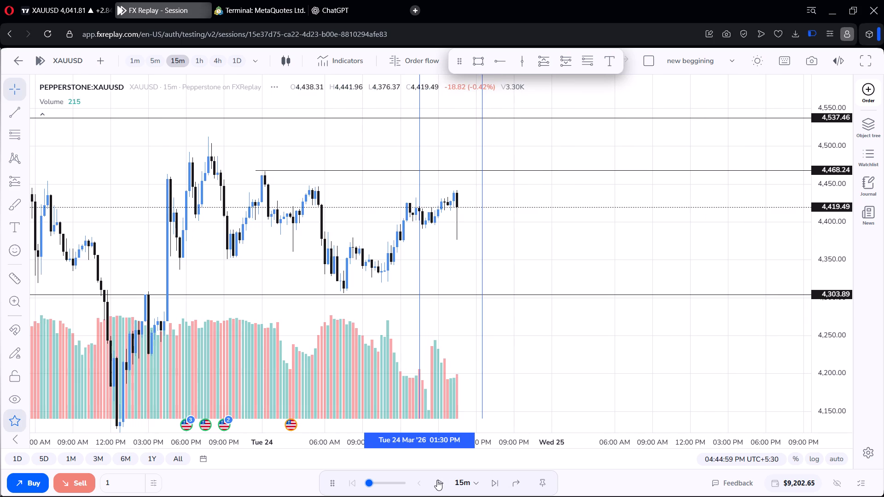
{"action": "left_click", "coordinate": [437, 480]}
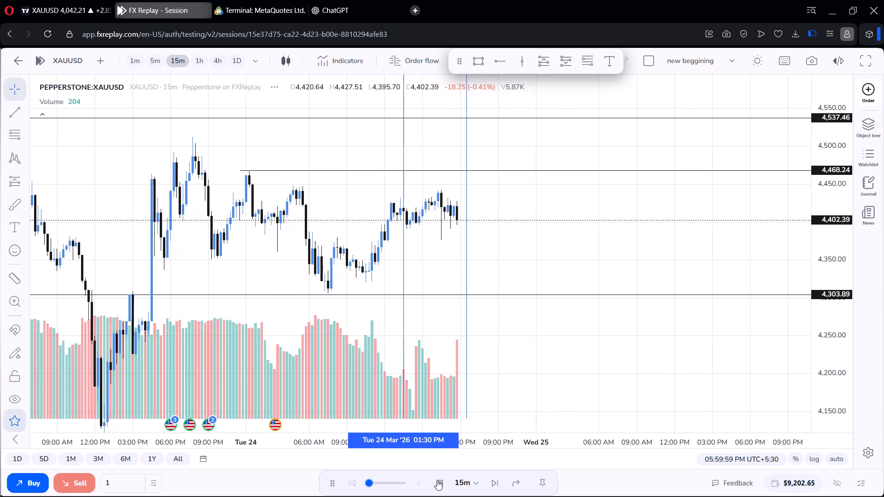
{"action": "left_click", "coordinate": [436, 480]}
{"action": "left_click", "coordinate": [436, 480]}
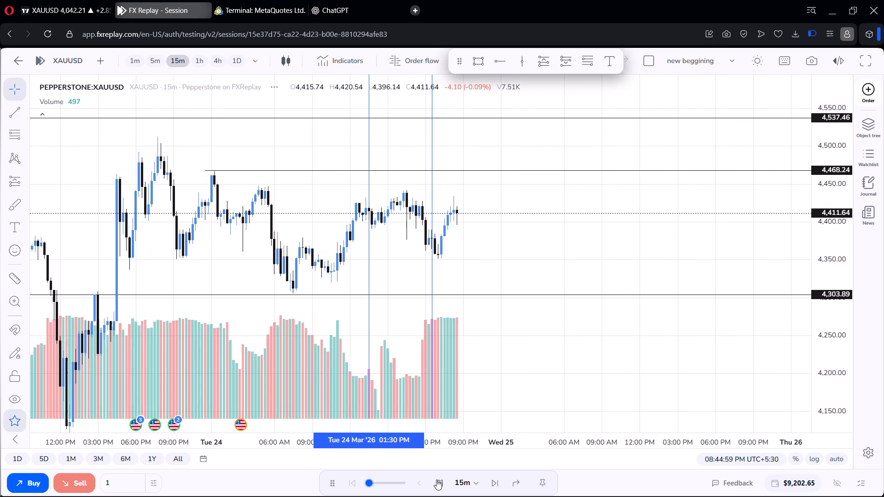
{"action": "left_click", "coordinate": [436, 480]}
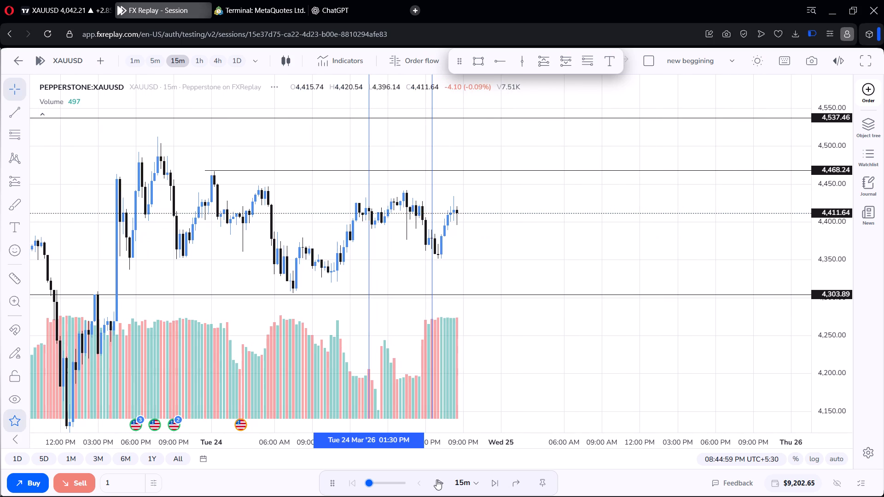
{"action": "left_click", "coordinate": [436, 480]}
{"action": "left_click", "coordinate": [436, 480]}
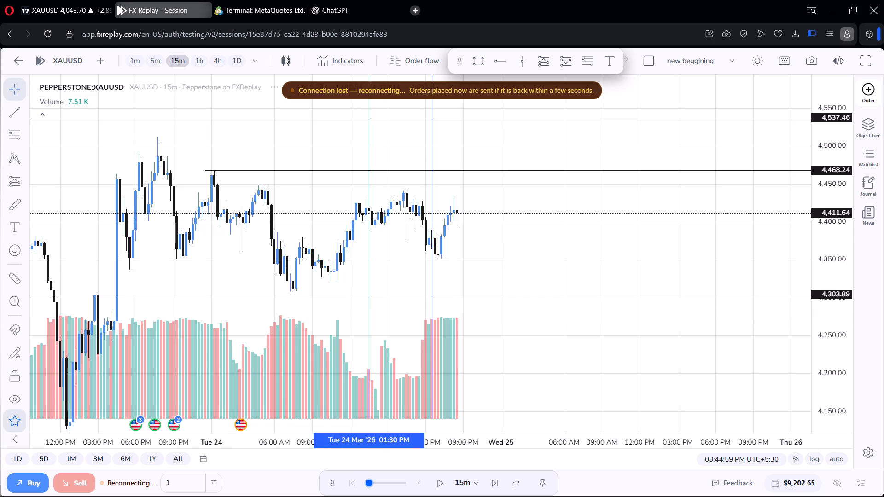
Switch XAUUSD to the 5-minute timeframe and advance the replay candle by candle until about 08:55 PM on 24 March.
{"action": "left_click", "coordinate": [151, 61]}
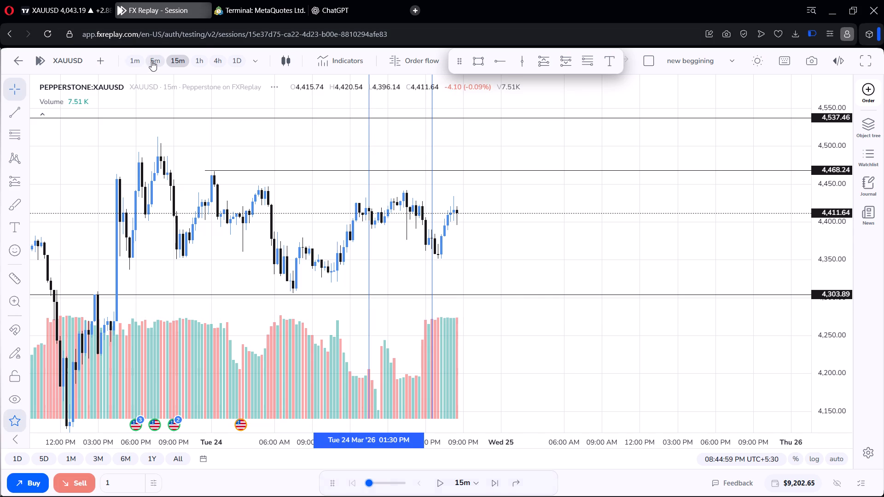
{"action": "scroll", "coordinate": [428, 225], "scroll_direction": "down", "scroll_amount": 5}
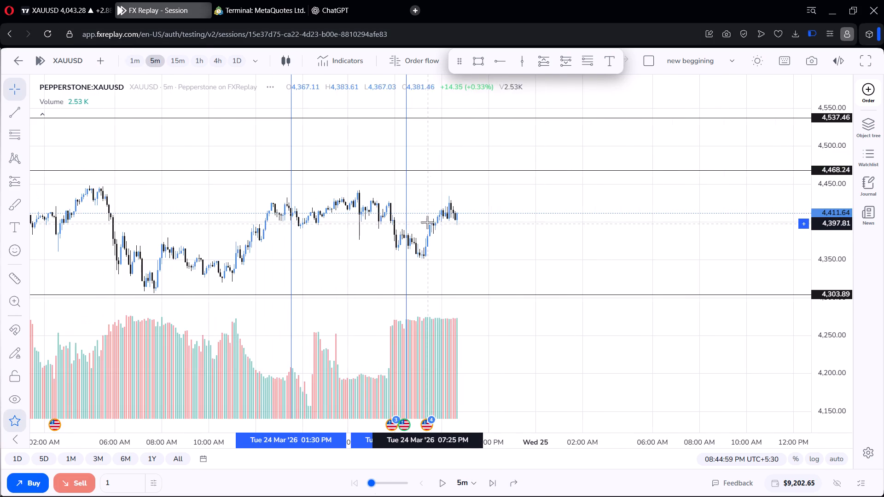
{"action": "scroll", "coordinate": [439, 222], "scroll_direction": "up", "scroll_amount": 8}
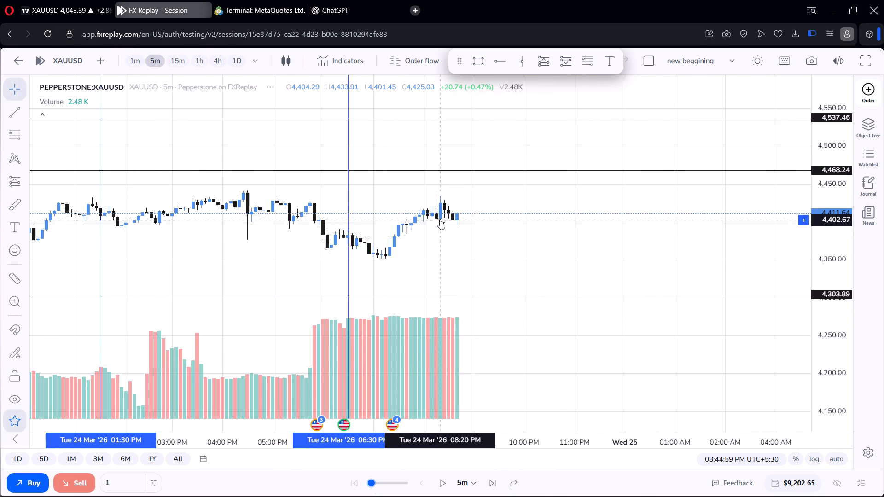
{"action": "scroll", "coordinate": [440, 219], "scroll_direction": "down", "scroll_amount": 10}
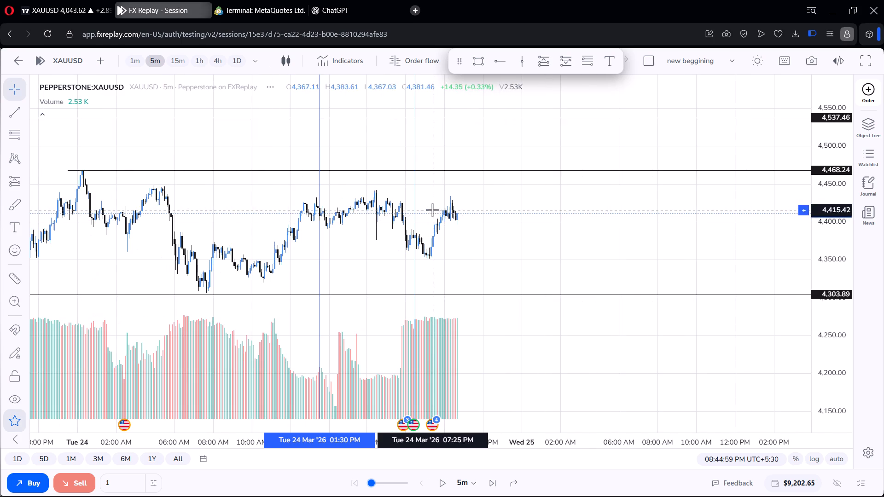
{"action": "scroll", "coordinate": [476, 216], "scroll_direction": "up", "scroll_amount": 4}
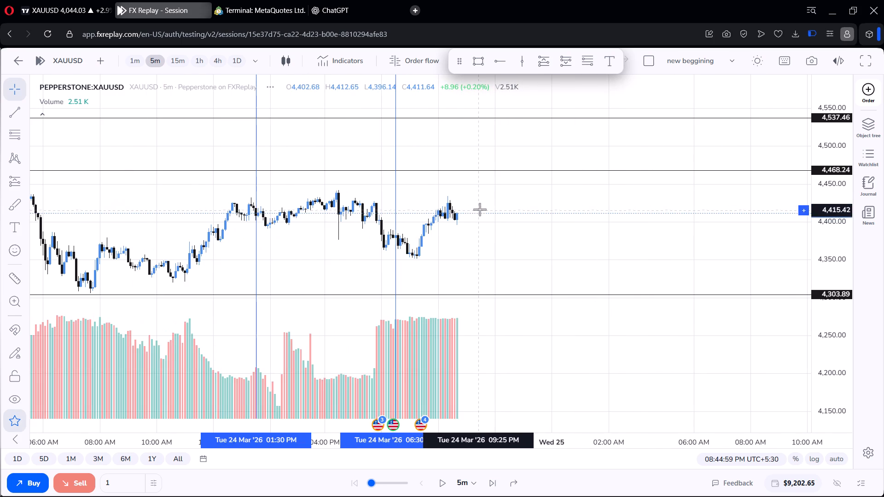
{"action": "scroll", "coordinate": [480, 208], "scroll_direction": "up", "scroll_amount": 2}
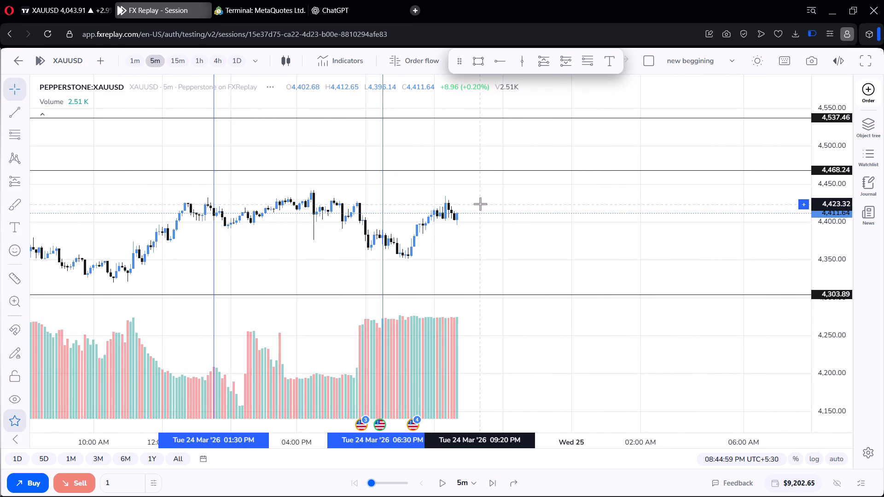
{"action": "left_click", "coordinate": [442, 481]}
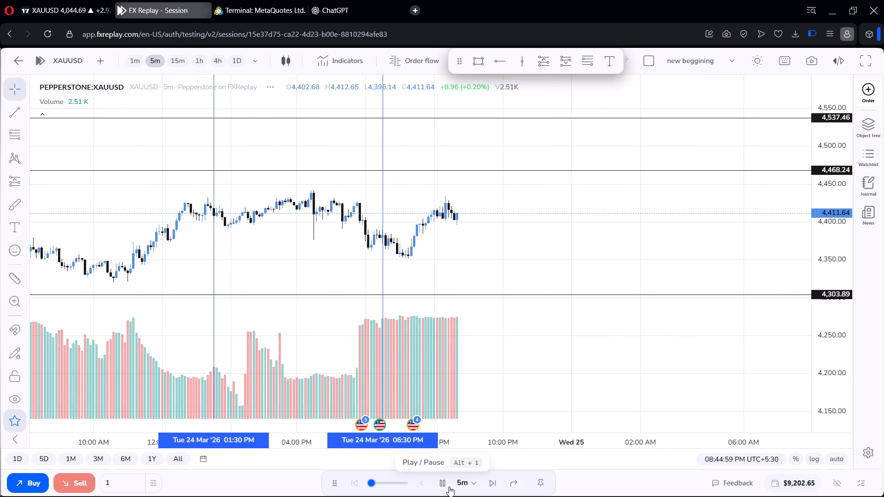
{"action": "left_click", "coordinate": [441, 483]}
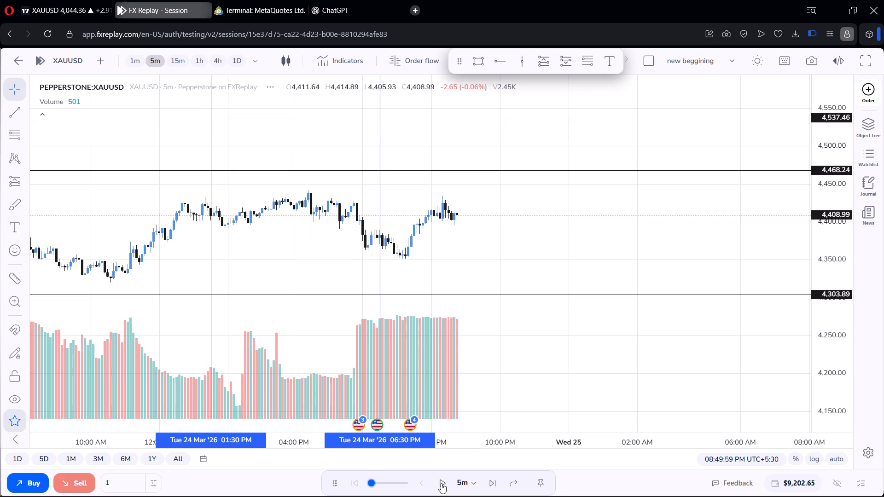
{"action": "left_click", "coordinate": [441, 483]}
{"action": "left_click", "coordinate": [441, 483]}
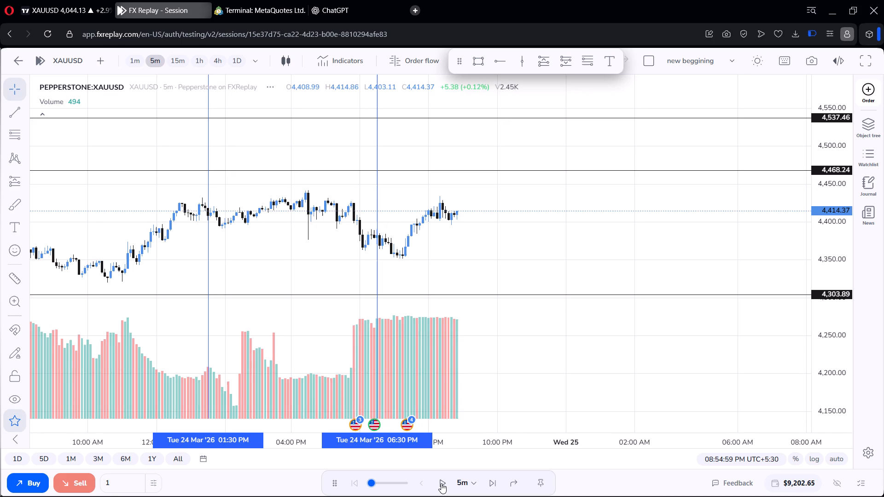
Play the 5-minute replay, pausing at intervals, until about 10:40 PM on 24 March.
{"action": "left_click", "coordinate": [441, 482]}
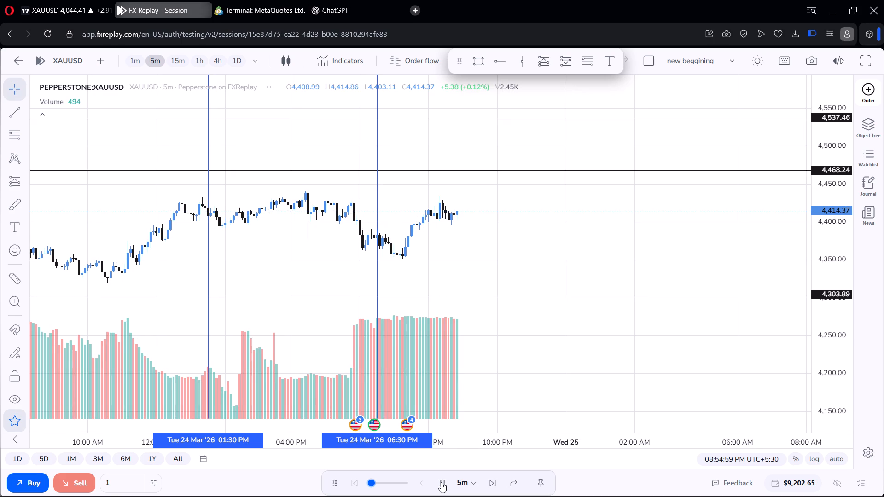
{"action": "left_click", "coordinate": [442, 483]}
{"action": "left_click", "coordinate": [442, 483]}
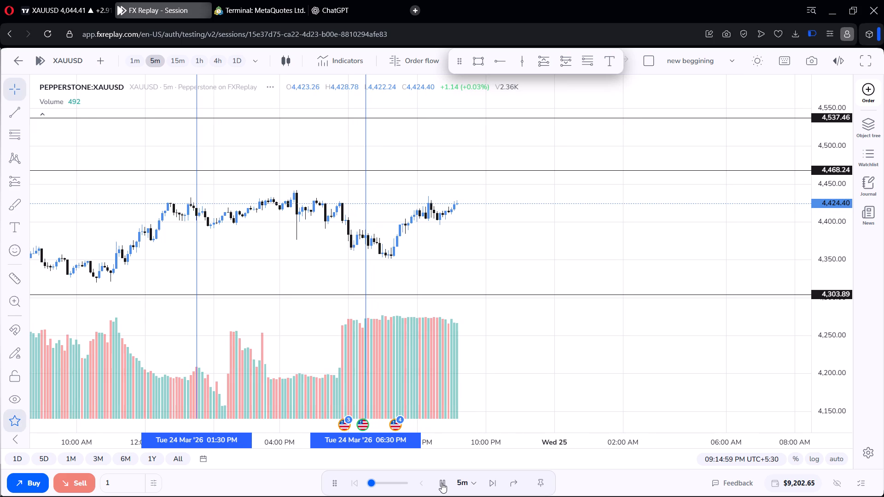
{"action": "left_click", "coordinate": [442, 483]}
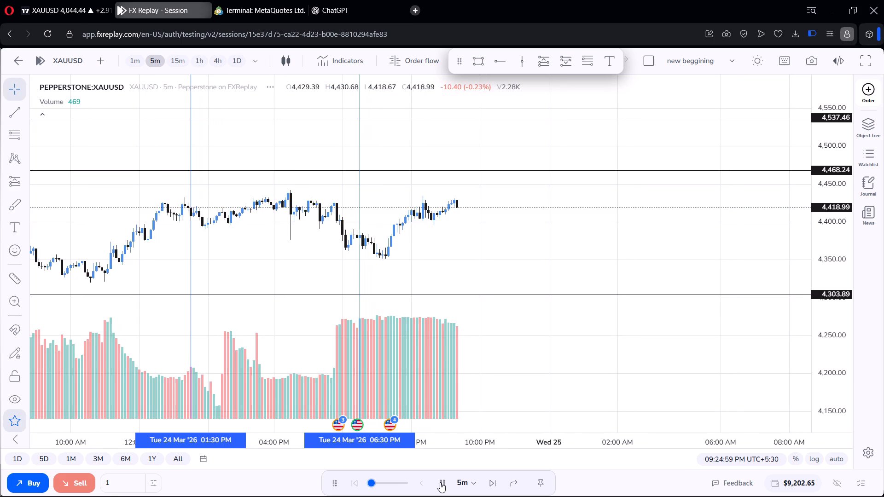
{"action": "left_click", "coordinate": [441, 482]}
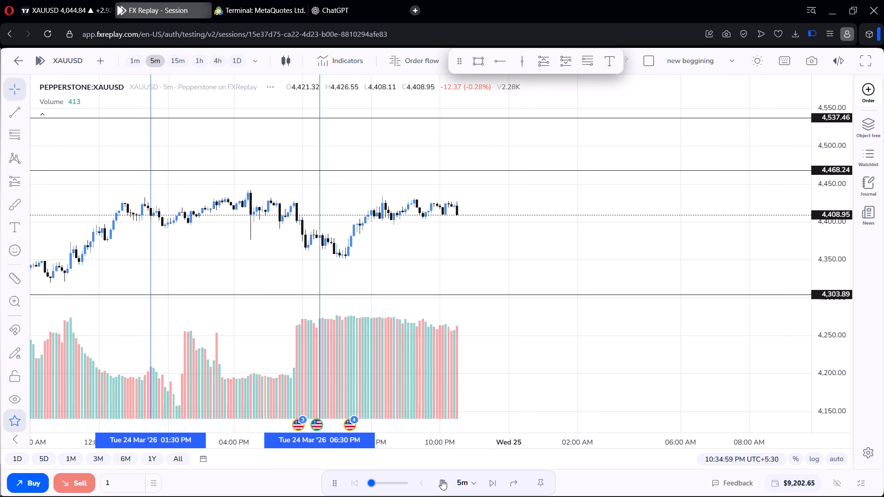
{"action": "left_click", "coordinate": [442, 480]}
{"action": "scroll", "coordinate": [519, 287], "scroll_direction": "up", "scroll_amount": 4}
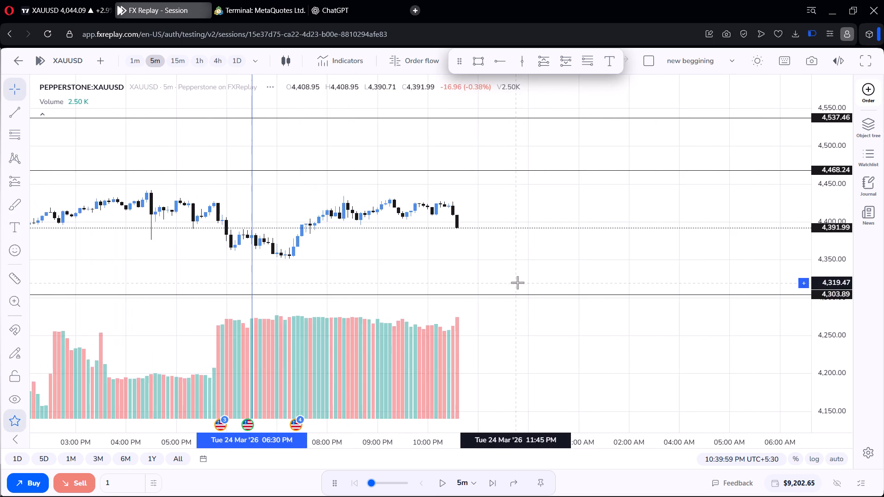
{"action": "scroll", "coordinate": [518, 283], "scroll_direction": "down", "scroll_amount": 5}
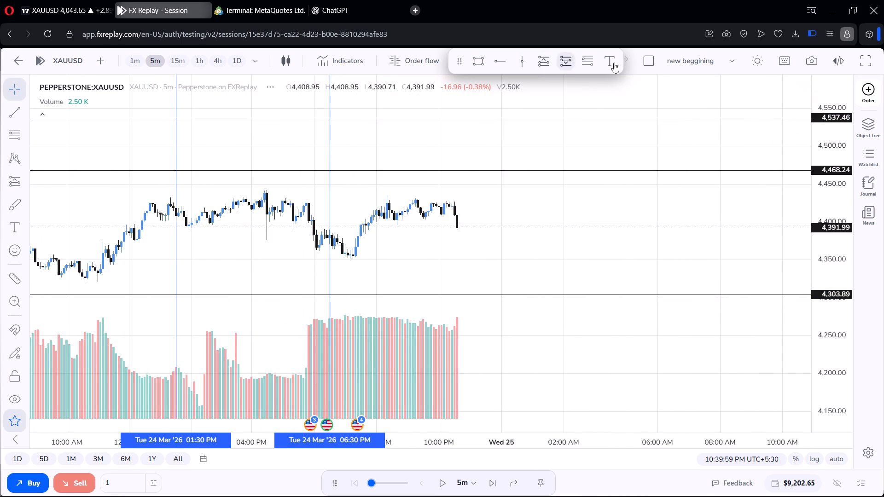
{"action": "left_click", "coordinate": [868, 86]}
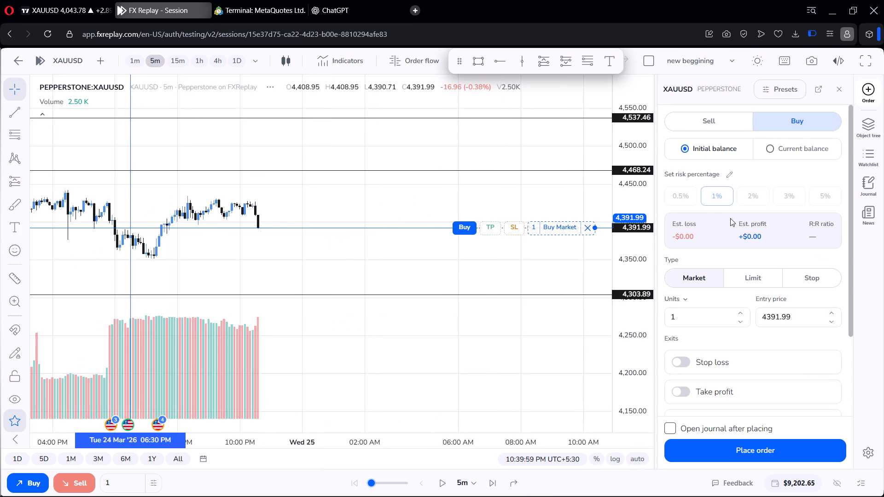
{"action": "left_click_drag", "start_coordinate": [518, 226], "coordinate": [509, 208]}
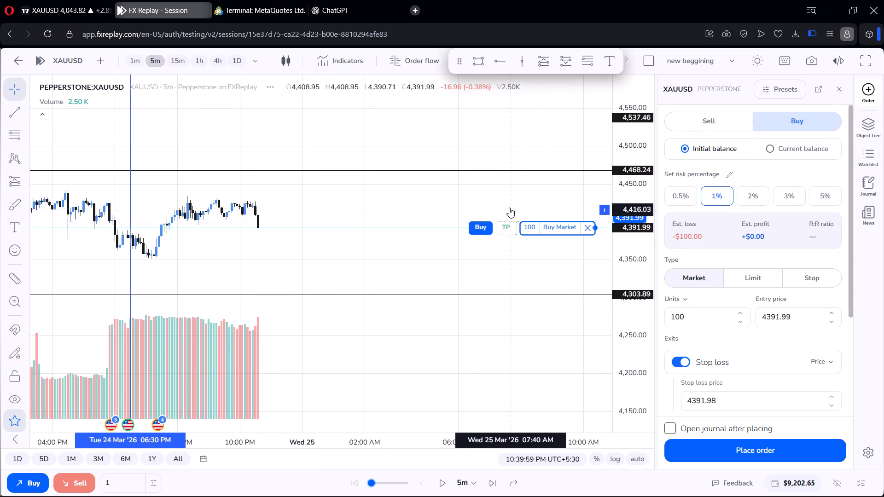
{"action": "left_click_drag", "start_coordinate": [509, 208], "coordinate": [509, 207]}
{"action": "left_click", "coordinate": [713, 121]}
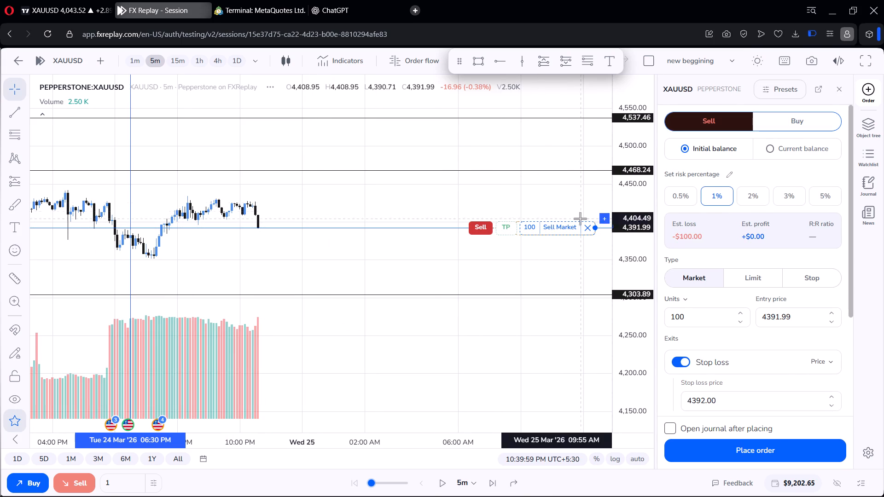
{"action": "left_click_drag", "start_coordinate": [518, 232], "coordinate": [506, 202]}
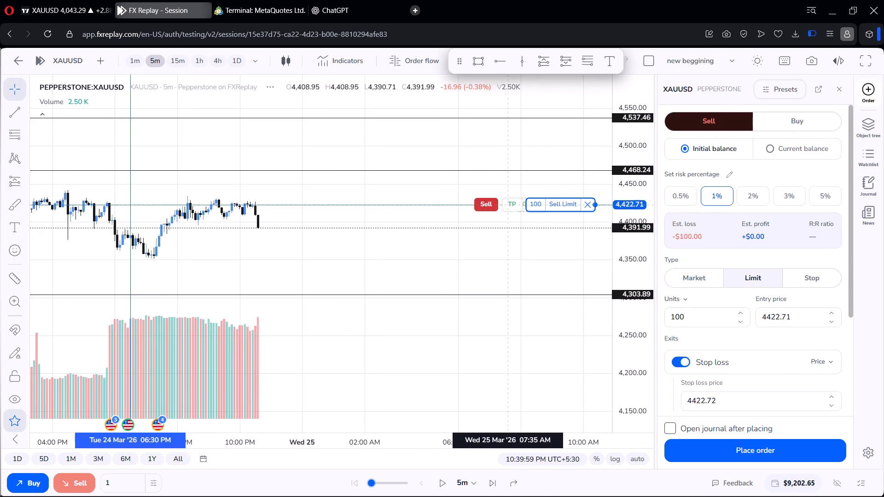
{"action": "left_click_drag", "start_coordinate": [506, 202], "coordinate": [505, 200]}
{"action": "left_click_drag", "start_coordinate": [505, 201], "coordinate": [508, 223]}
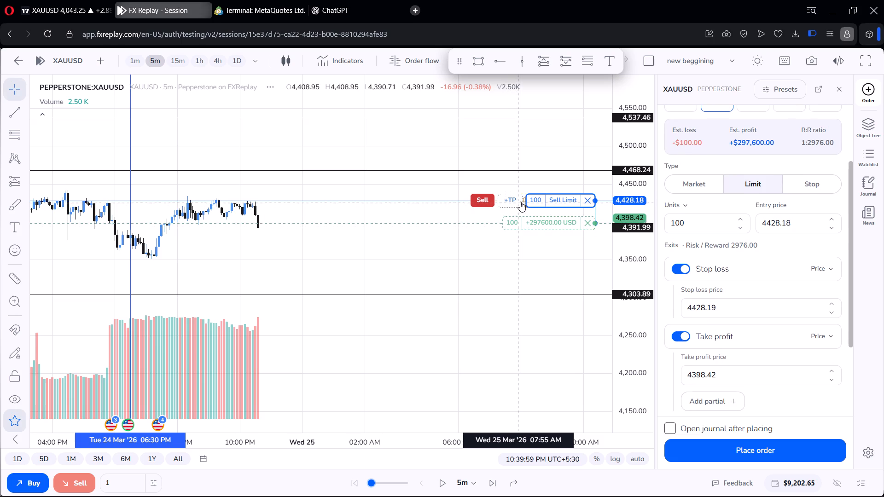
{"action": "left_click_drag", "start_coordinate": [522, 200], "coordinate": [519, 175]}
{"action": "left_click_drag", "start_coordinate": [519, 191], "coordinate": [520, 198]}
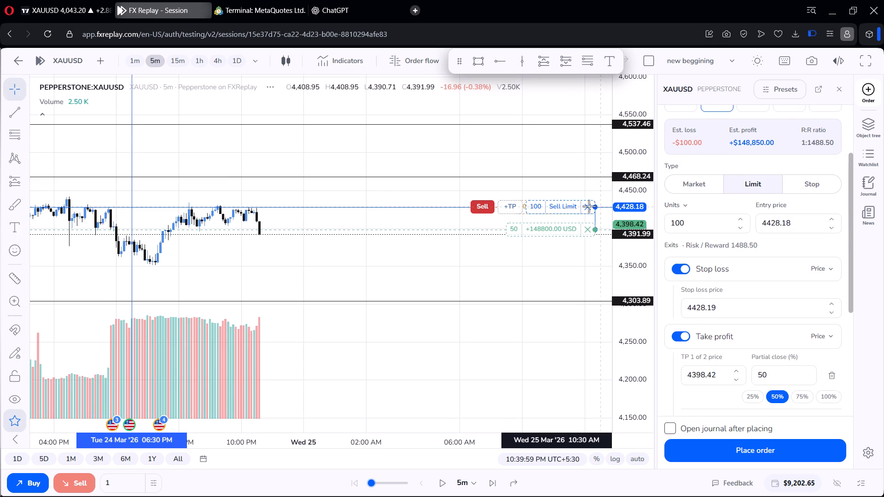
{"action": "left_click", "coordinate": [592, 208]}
Start a XAUUSD market sell order at 1% risk of the initial balance with a stop loss at 4442.15.
{"action": "left_click", "coordinate": [876, 94]}
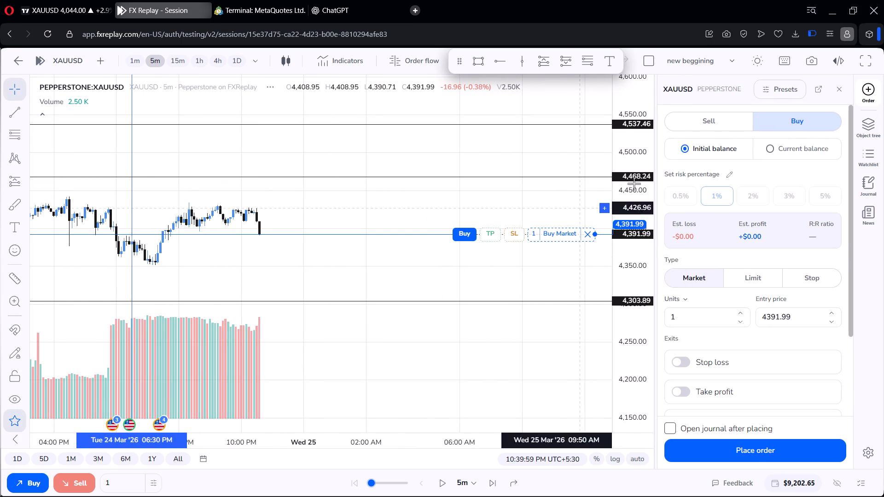
{"action": "left_click", "coordinate": [698, 125]}
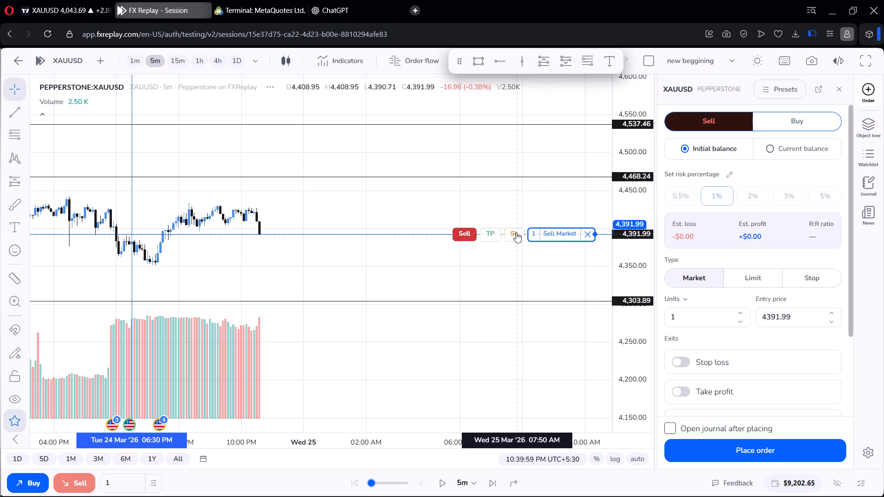
{"action": "left_click_drag", "start_coordinate": [515, 231], "coordinate": [501, 204]}
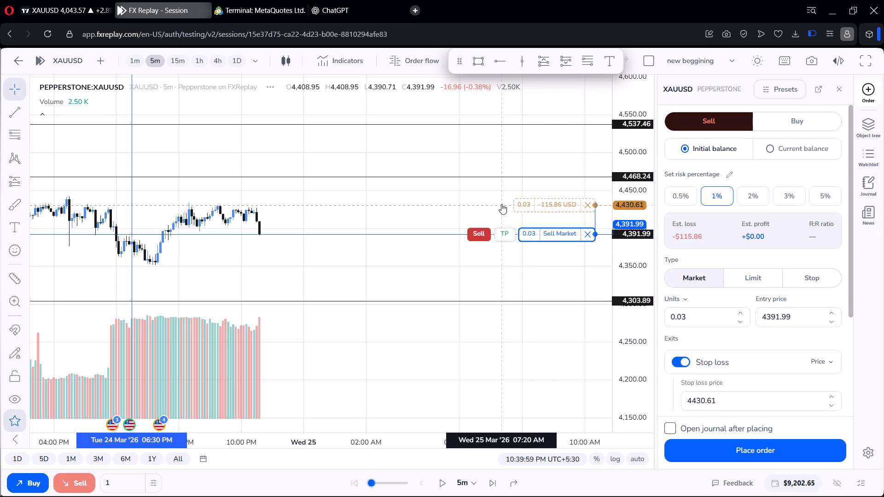
{"action": "left_click_drag", "start_coordinate": [501, 204], "coordinate": [498, 193]}
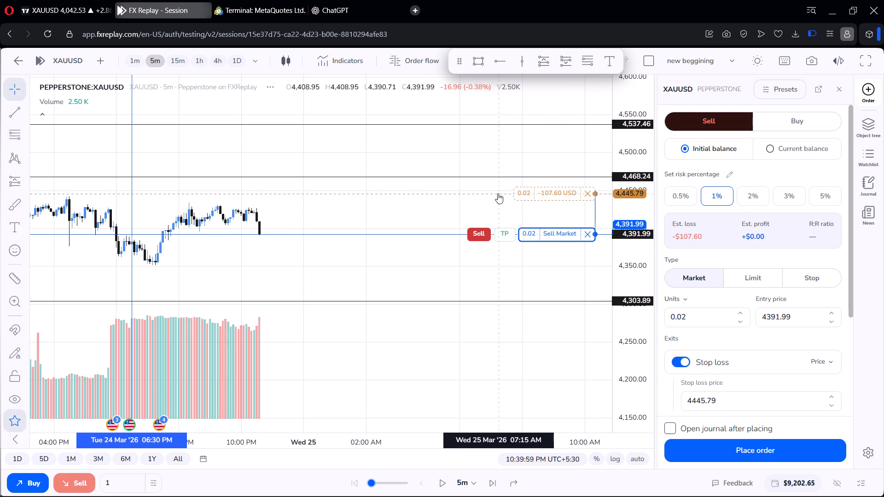
{"action": "left_click_drag", "start_coordinate": [498, 193], "coordinate": [497, 195]}
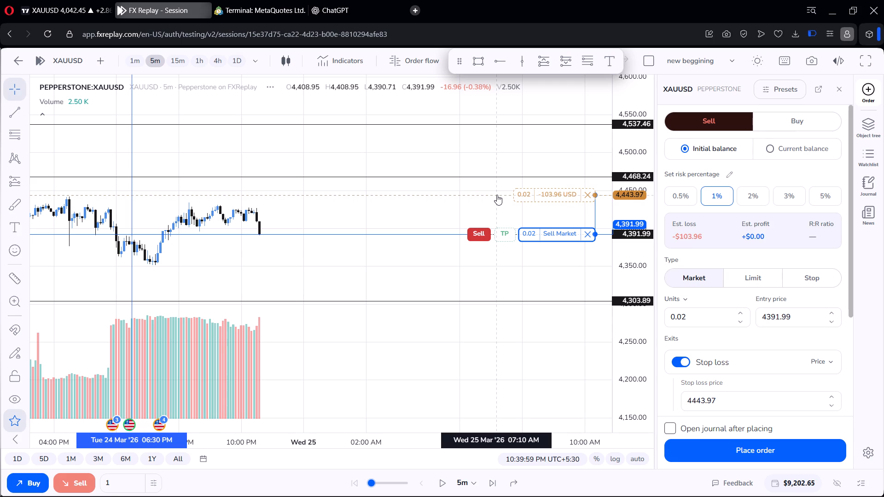
{"action": "left_click_drag", "start_coordinate": [497, 195], "coordinate": [497, 196]}
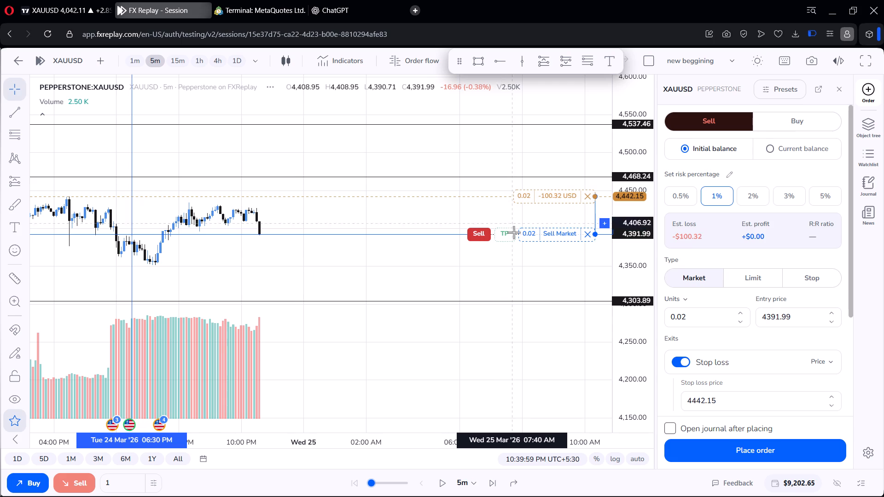
Add a take profit to the sell order at 4304.29, beside the 4,303.89 level line.
{"action": "left_click_drag", "start_coordinate": [507, 234], "coordinate": [502, 245]}
{"action": "scroll", "coordinate": [499, 248], "scroll_direction": "down", "scroll_amount": 5}
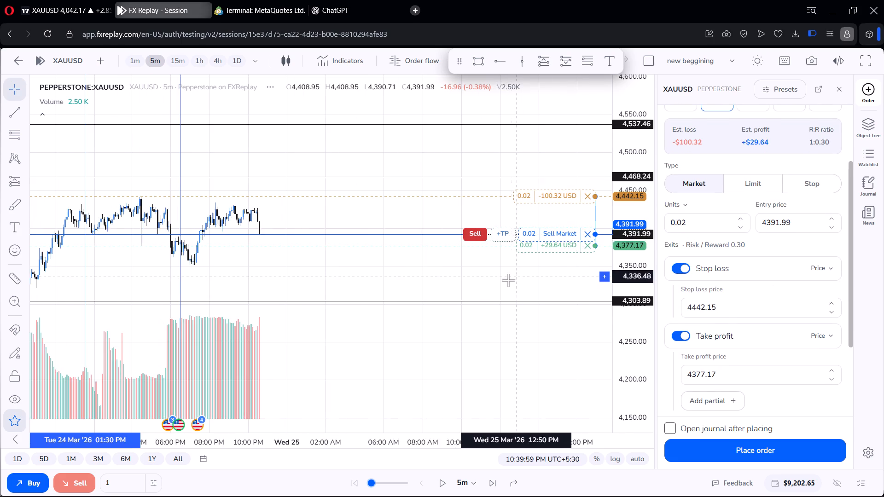
{"action": "scroll", "coordinate": [426, 281], "scroll_direction": "down", "scroll_amount": 7}
{"action": "scroll", "coordinate": [395, 279], "scroll_direction": "up", "scroll_amount": 2}
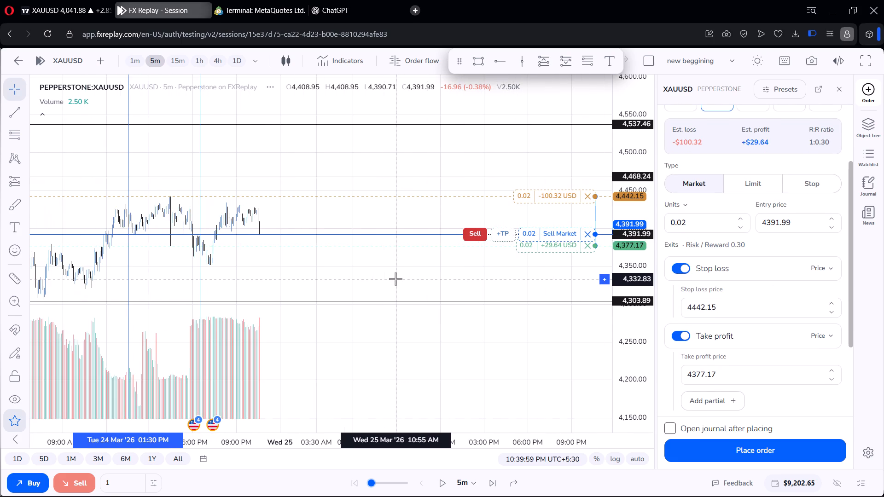
{"action": "scroll", "coordinate": [392, 281], "scroll_direction": "up", "scroll_amount": 2}
{"action": "left_click_drag", "start_coordinate": [527, 247], "coordinate": [507, 265]}
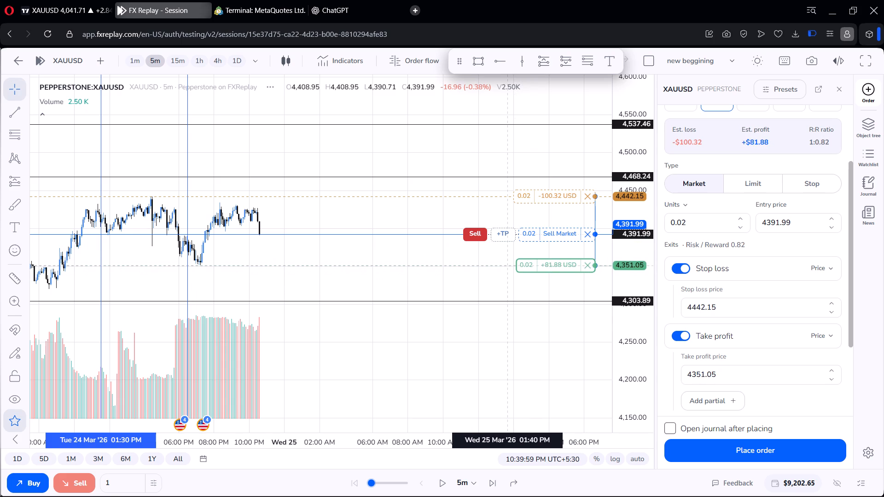
{"action": "left_click_drag", "start_coordinate": [507, 265], "coordinate": [512, 289]}
{"action": "scroll", "coordinate": [485, 272], "scroll_direction": "down", "scroll_amount": 5}
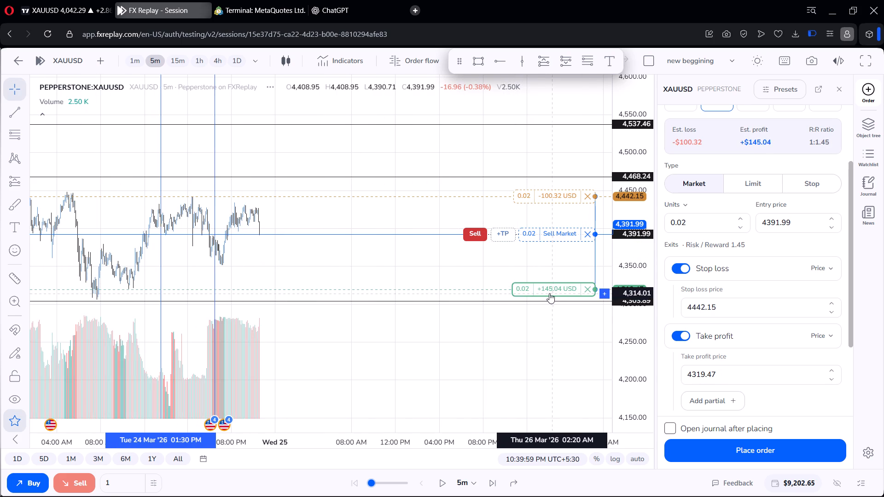
{"action": "left_click_drag", "start_coordinate": [541, 292], "coordinate": [539, 301]}
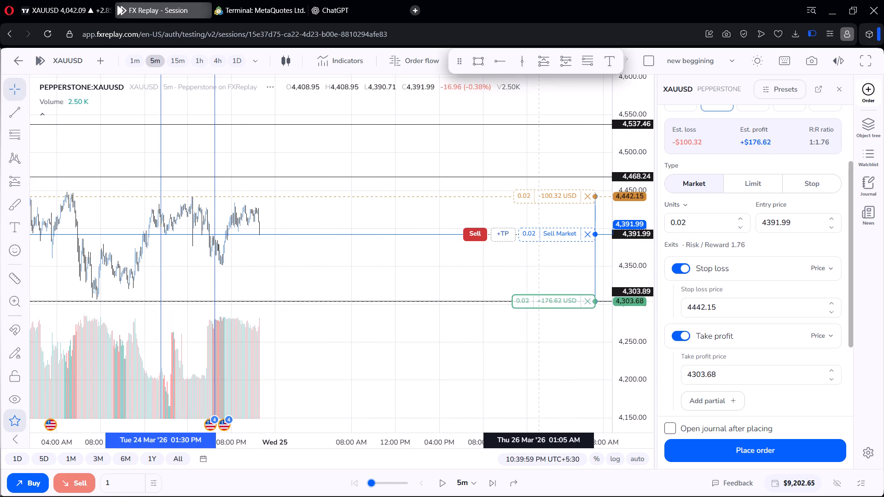
{"action": "left_click_drag", "start_coordinate": [539, 301], "coordinate": [539, 301]}
Place the 0.02-unit XAUUSD market sell order.
{"action": "scroll", "coordinate": [379, 236], "scroll_direction": "down", "scroll_amount": 5}
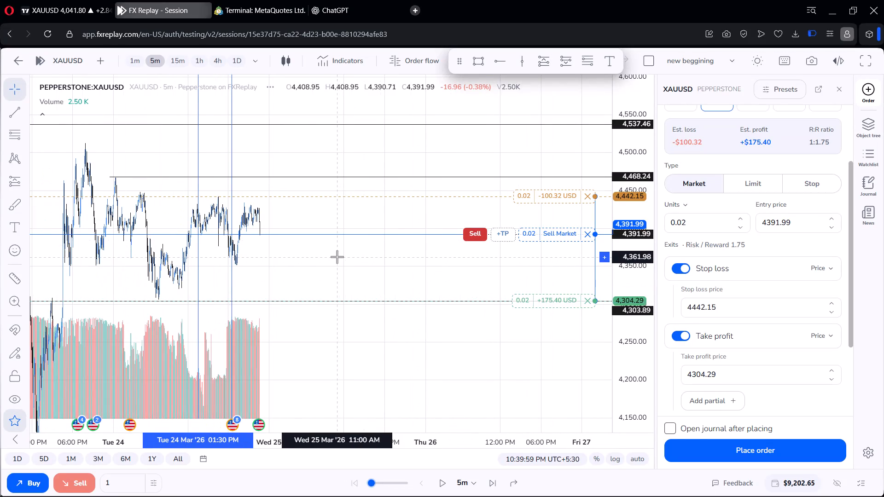
{"action": "scroll", "coordinate": [337, 257], "scroll_direction": "up", "scroll_amount": 9}
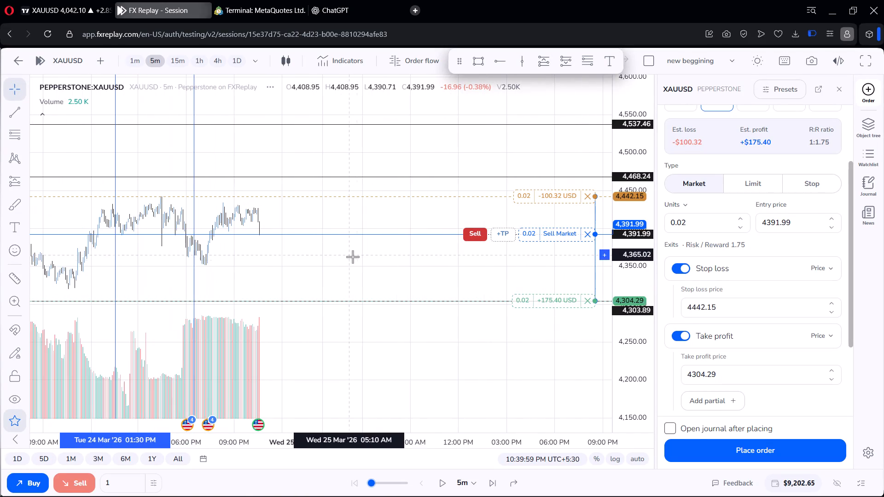
{"action": "scroll", "coordinate": [377, 258], "scroll_direction": "up", "scroll_amount": 2}
{"action": "left_click", "coordinate": [727, 453]}
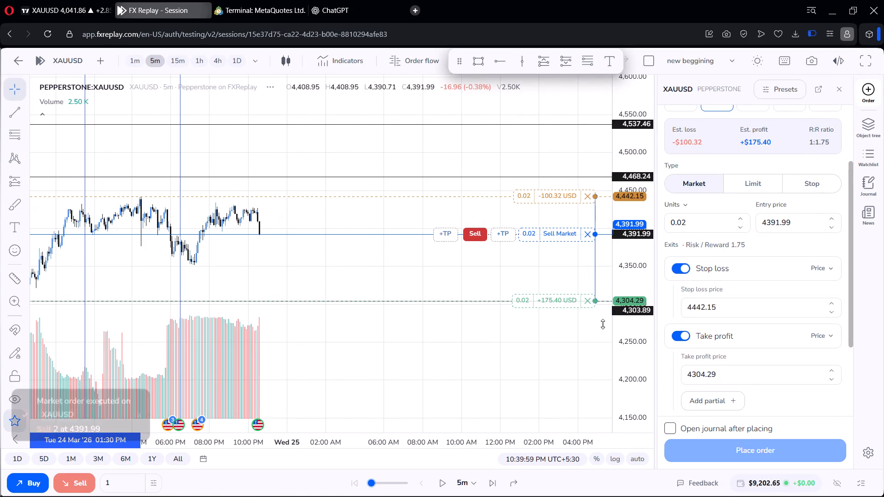
Play the 5-minute replay, switch XAUUSD to the 15-minute timeframe while it runs, and pause at about 02:30 AM on 25 March.
{"action": "scroll", "coordinate": [586, 264], "scroll_direction": "up", "scroll_amount": 4}
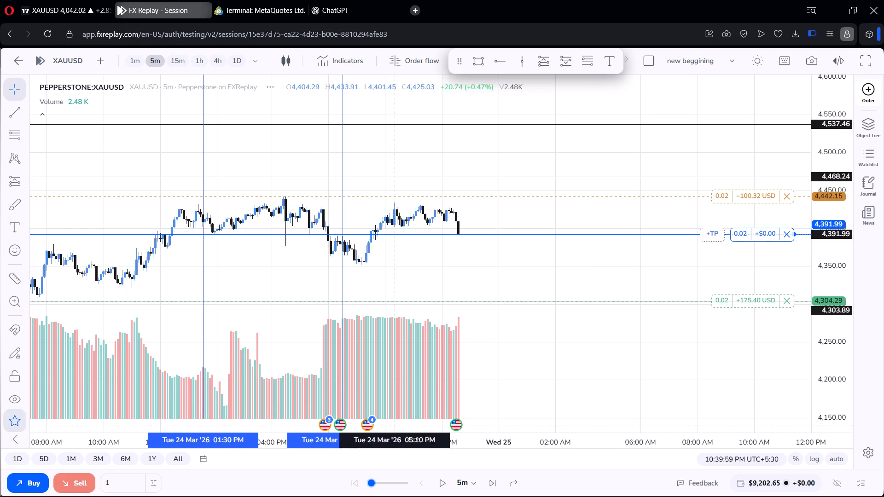
{"action": "left_click", "coordinate": [439, 479]}
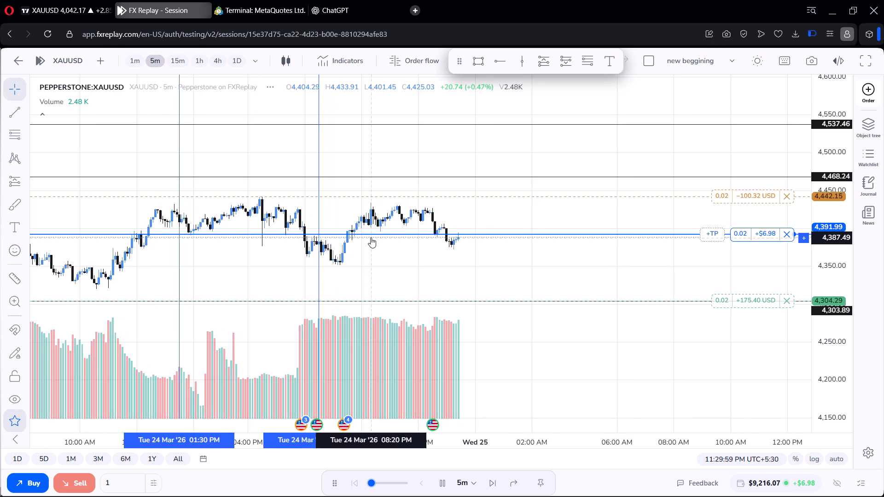
{"action": "left_click", "coordinate": [182, 57]}
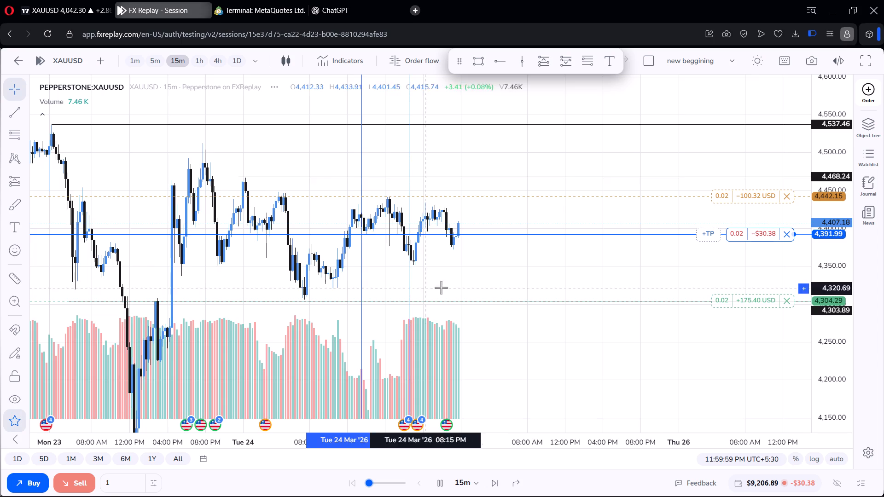
{"action": "scroll", "coordinate": [442, 277], "scroll_direction": "up", "scroll_amount": 4}
{"action": "scroll", "coordinate": [452, 261], "scroll_direction": "down", "scroll_amount": 5}
{"action": "scroll", "coordinate": [434, 270], "scroll_direction": "up", "scroll_amount": 3}
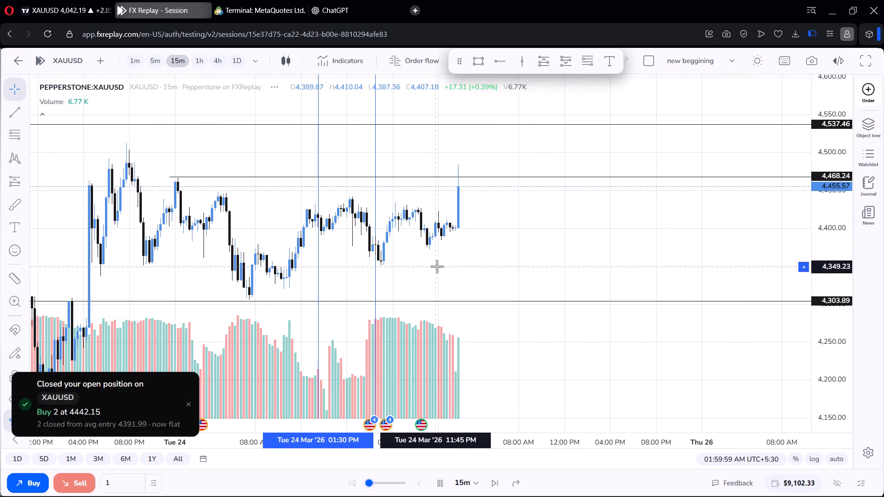
{"action": "left_click", "coordinate": [440, 485]}
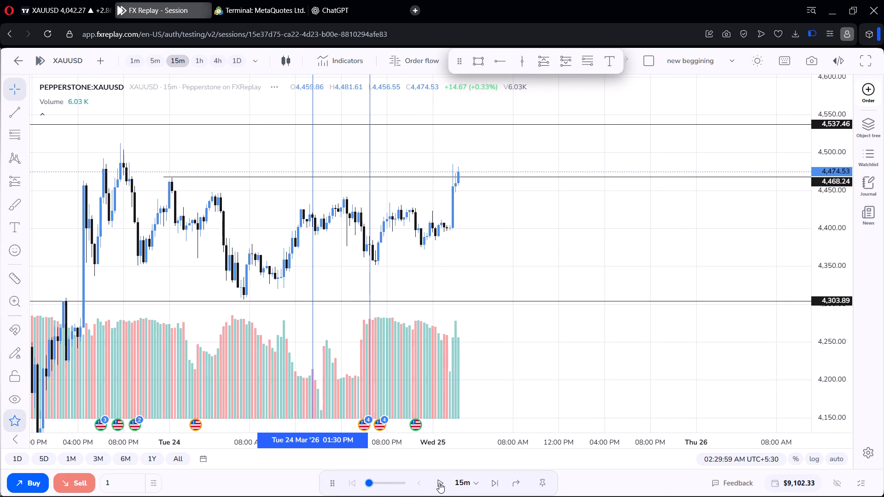
Play the 15-minute replay in short bursts until about 04:15 AM on 25 March.
{"action": "left_click", "coordinate": [438, 482]}
{"action": "left_click", "coordinate": [436, 481]}
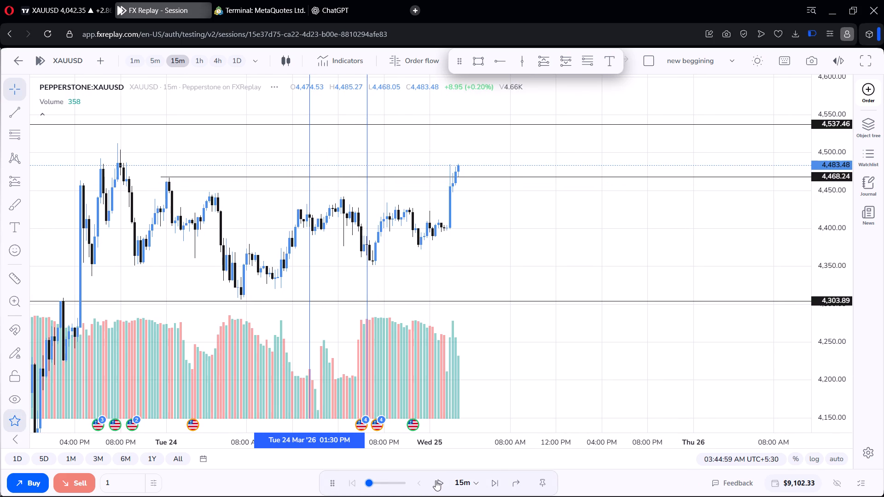
{"action": "left_click", "coordinate": [436, 480]}
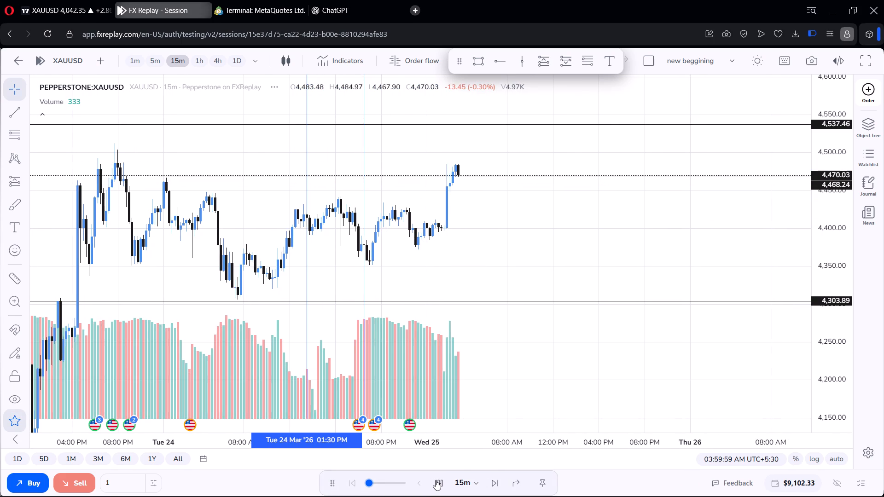
{"action": "left_click", "coordinate": [435, 480]}
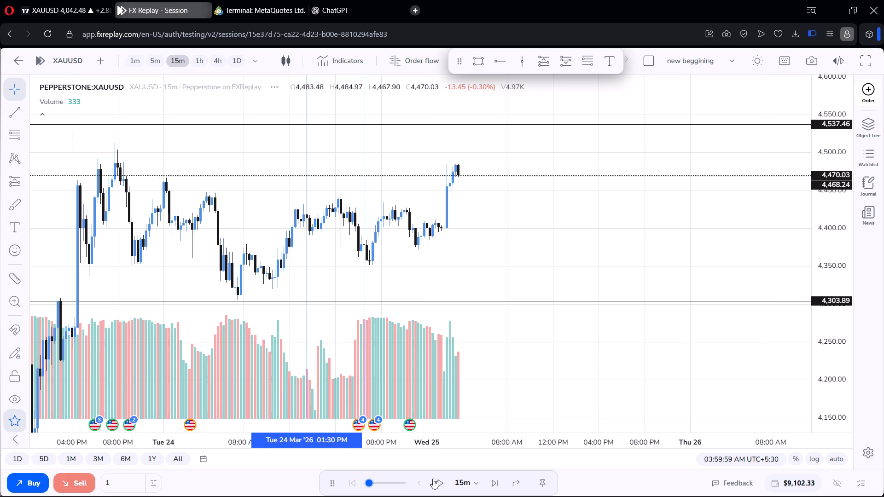
{"action": "left_click", "coordinate": [438, 480]}
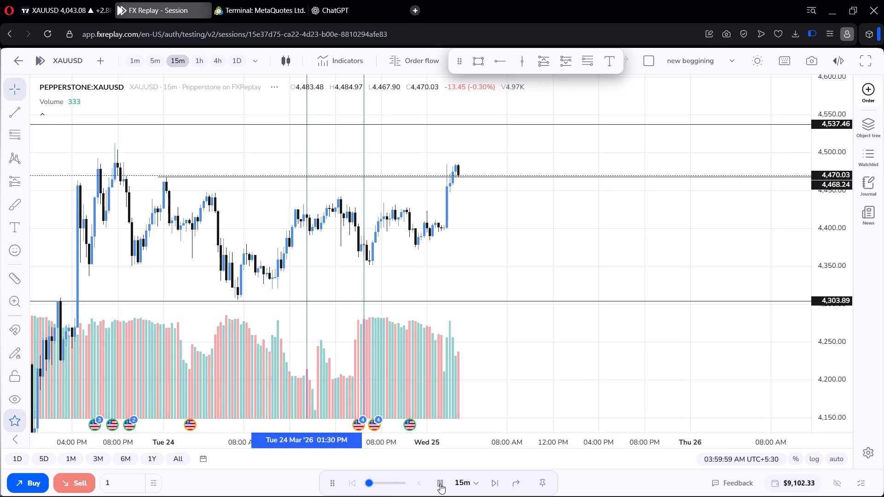
{"action": "left_click", "coordinate": [440, 484]}
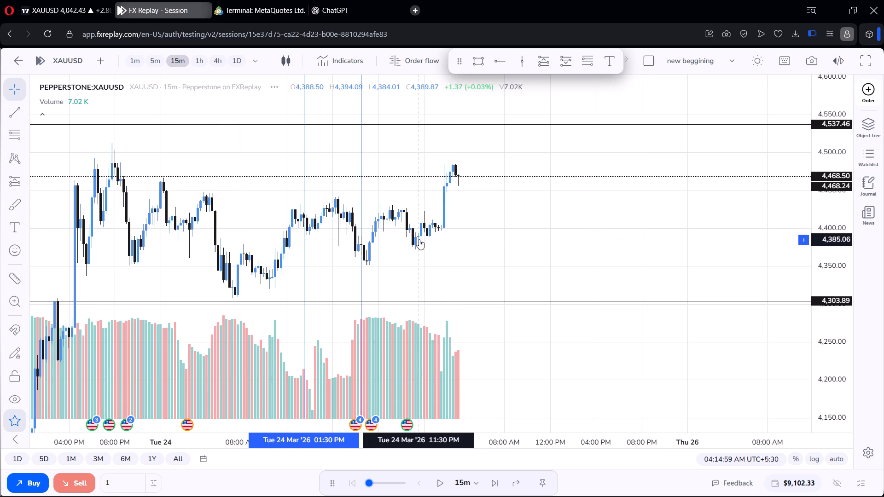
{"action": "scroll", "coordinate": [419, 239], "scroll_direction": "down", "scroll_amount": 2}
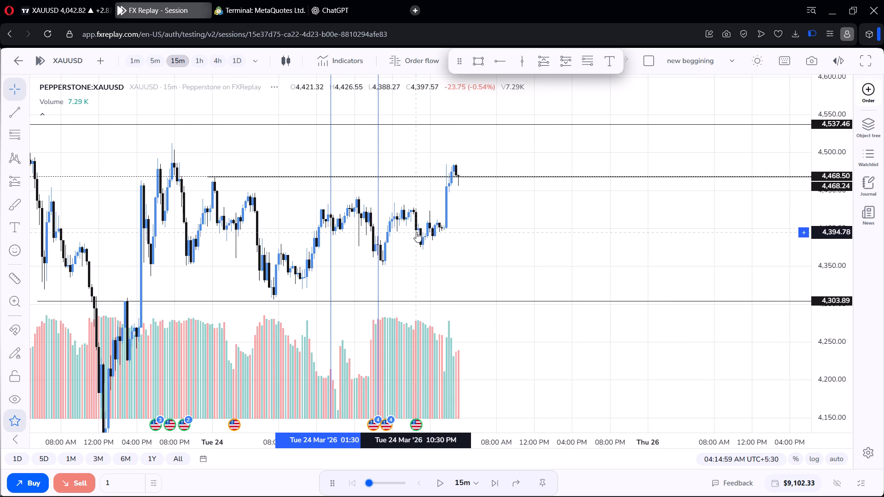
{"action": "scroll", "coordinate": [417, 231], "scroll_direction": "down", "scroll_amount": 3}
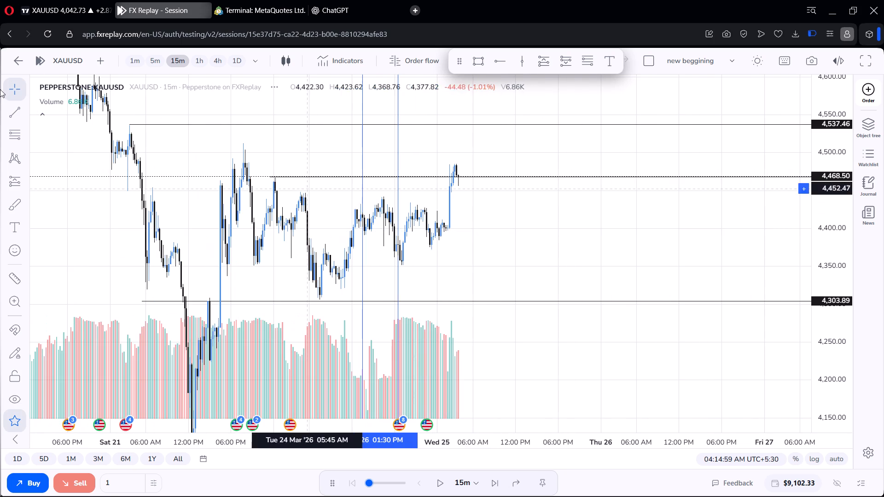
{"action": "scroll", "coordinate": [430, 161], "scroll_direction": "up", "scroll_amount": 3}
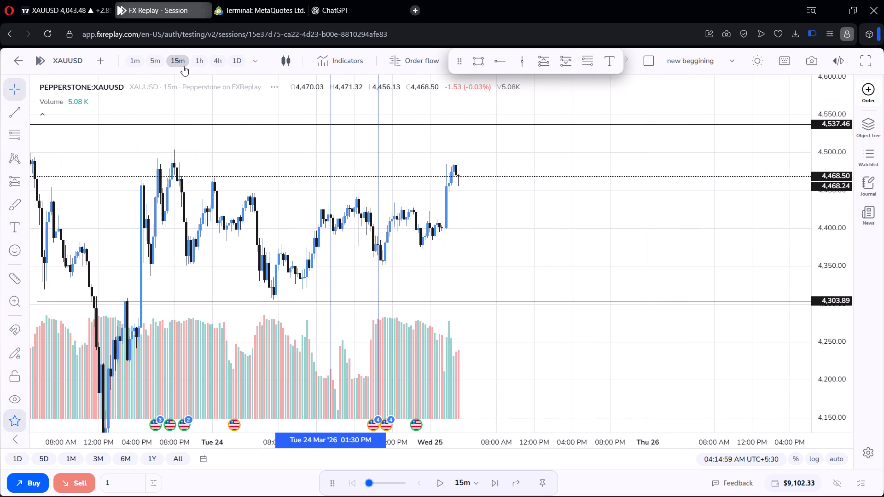
Switch XAUUSD to the daily timeframe and remove all six drawings from the chart.
{"action": "left_click", "coordinate": [236, 55]}
{"action": "scroll", "coordinate": [419, 152], "scroll_direction": "up", "scroll_amount": 8}
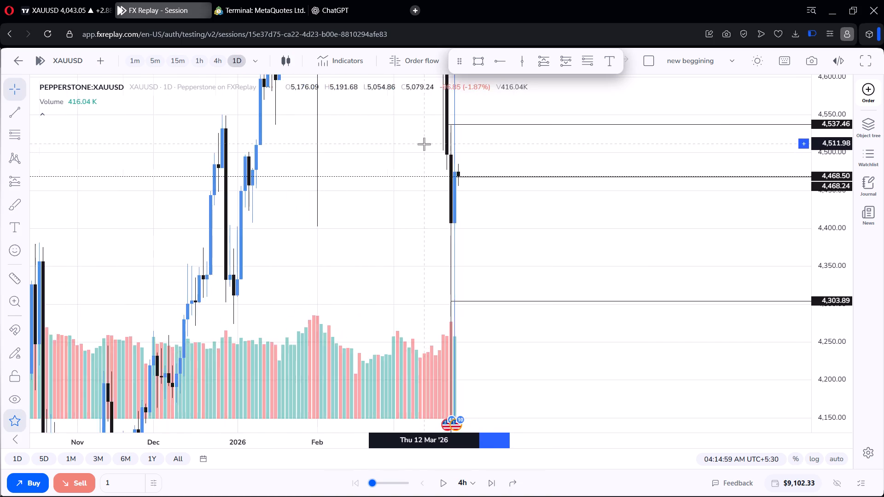
{"action": "scroll", "coordinate": [424, 144], "scroll_direction": "up", "scroll_amount": 2}
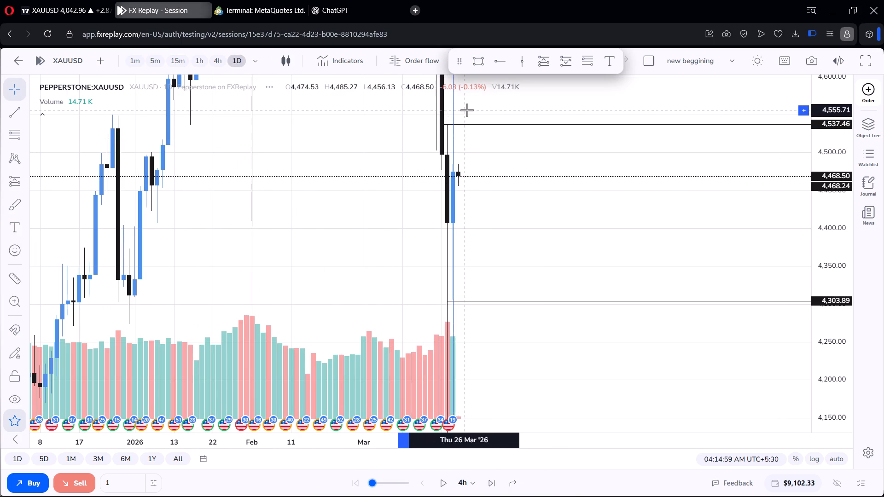
{"action": "right_click", "coordinate": [467, 110]}
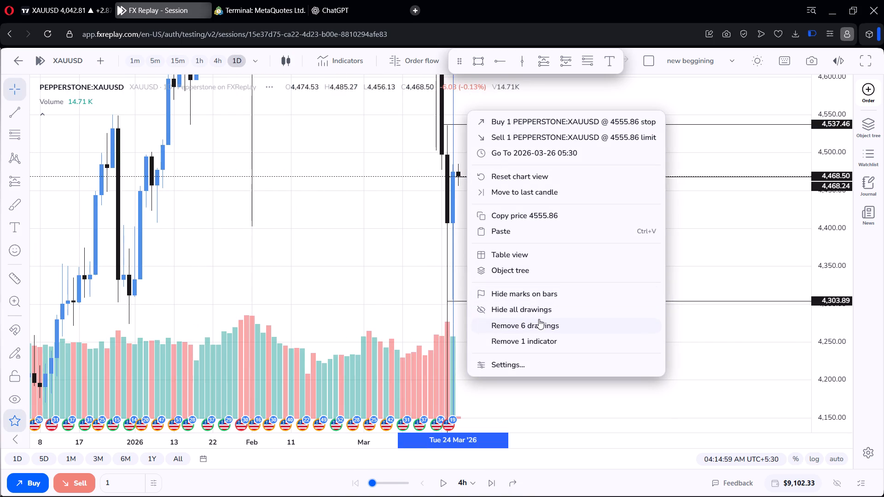
{"action": "left_click", "coordinate": [539, 319]}
Draw horizontal rays at the high and low of the 23 March daily candle, about 4,536.67 and 4,098.37.
{"action": "scroll", "coordinate": [508, 171], "scroll_direction": "up", "scroll_amount": 4}
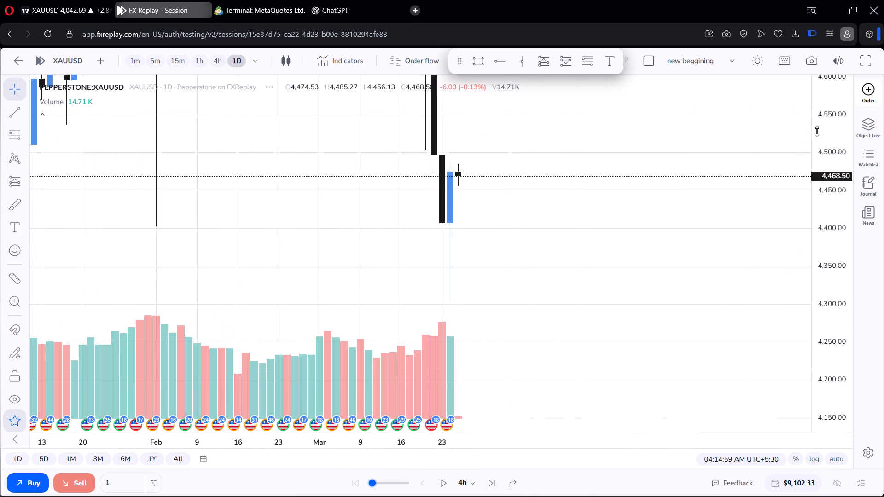
{"action": "scroll", "coordinate": [817, 133], "scroll_direction": "down", "scroll_amount": 20}
{"action": "scroll", "coordinate": [817, 133], "scroll_direction": "down", "scroll_amount": 2}
{"action": "scroll", "coordinate": [571, 170], "scroll_direction": "up", "scroll_amount": 3}
{"action": "left_click_drag", "start_coordinate": [566, 176], "coordinate": [570, 113]}
{"action": "scroll", "coordinate": [575, 119], "scroll_direction": "down", "scroll_amount": 4}
{"action": "left_click", "coordinate": [498, 58]}
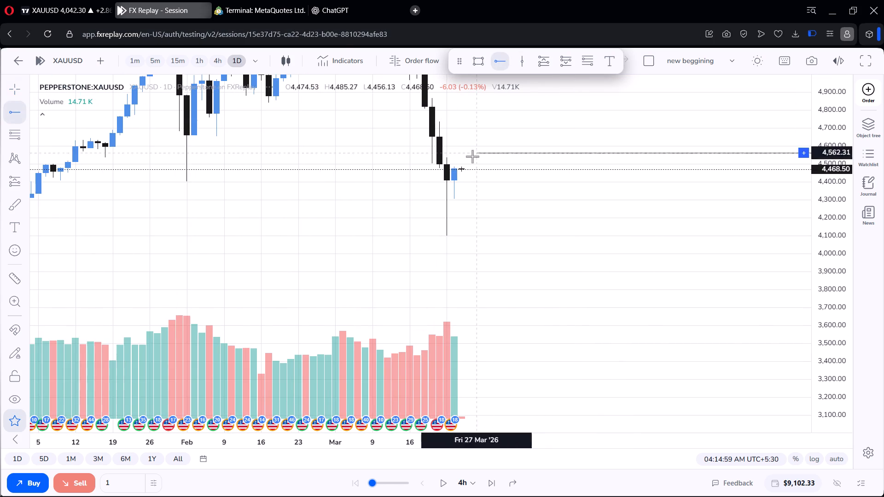
{"action": "left_click", "coordinate": [445, 157]}
{"action": "left_click", "coordinate": [480, 182]}
{"action": "left_click", "coordinate": [499, 56]}
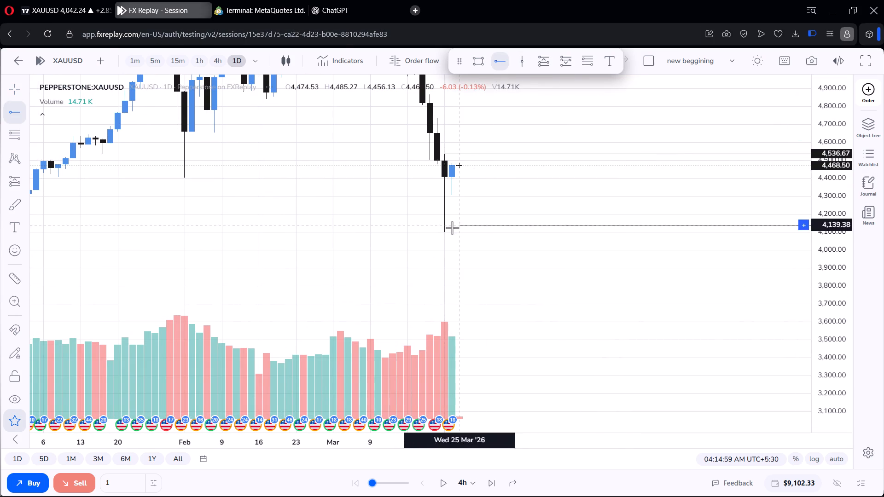
{"action": "left_click", "coordinate": [444, 232]}
{"action": "left_click", "coordinate": [459, 244]}
Move the two rays onto the 24 March daily candle's high and low, at about 4,487.97 and 4,305.99.
{"action": "left_click_drag", "start_coordinate": [478, 169], "coordinate": [457, 85]}
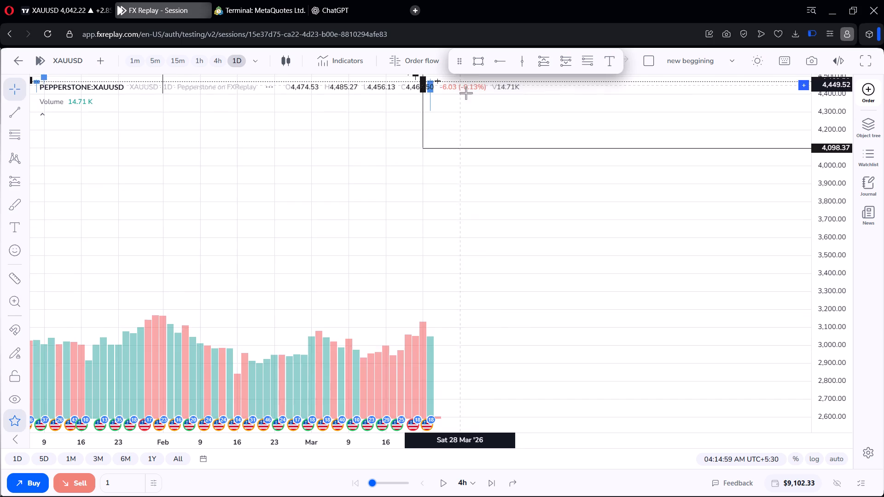
{"action": "scroll", "coordinate": [467, 94], "scroll_direction": "down", "scroll_amount": 4}
{"action": "left_click_drag", "start_coordinate": [466, 87], "coordinate": [483, 187]}
{"action": "scroll", "coordinate": [483, 187], "scroll_direction": "up", "scroll_amount": 7}
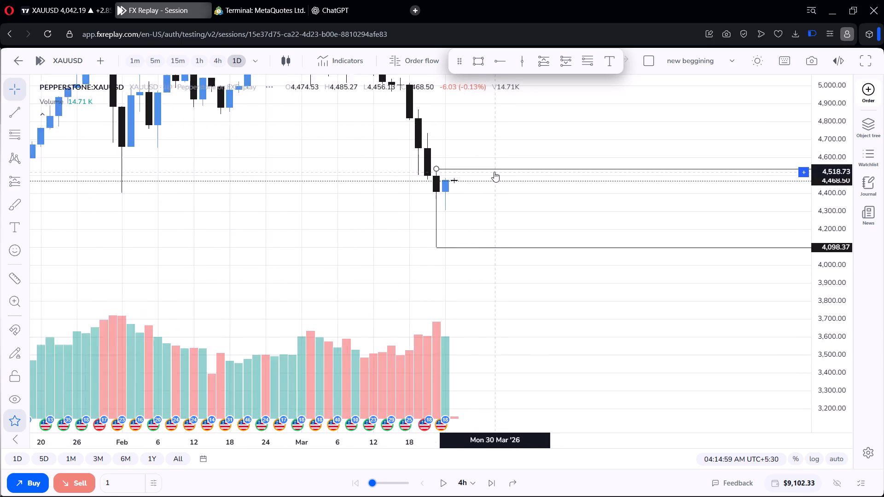
{"action": "scroll", "coordinate": [494, 172], "scroll_direction": "up", "scroll_amount": 2}
{"action": "scroll", "coordinate": [494, 169], "scroll_direction": "down", "scroll_amount": 4}
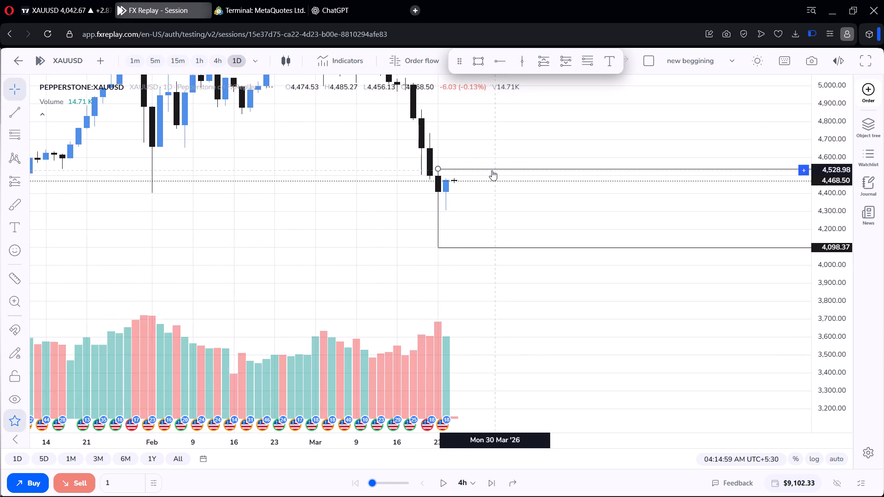
{"action": "scroll", "coordinate": [492, 170], "scroll_direction": "down", "scroll_amount": 2}
{"action": "left_click_drag", "start_coordinate": [486, 168], "coordinate": [489, 177]}
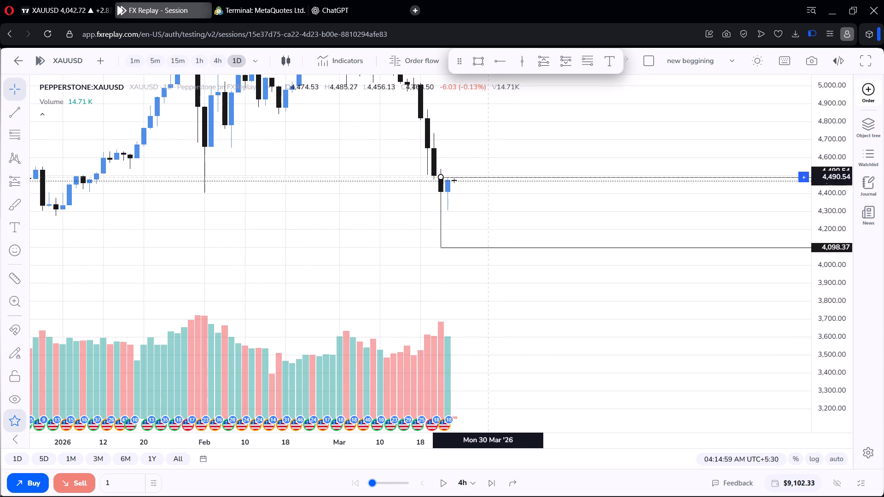
{"action": "left_click_drag", "start_coordinate": [489, 177], "coordinate": [493, 177]}
{"action": "left_click", "coordinate": [492, 187]}
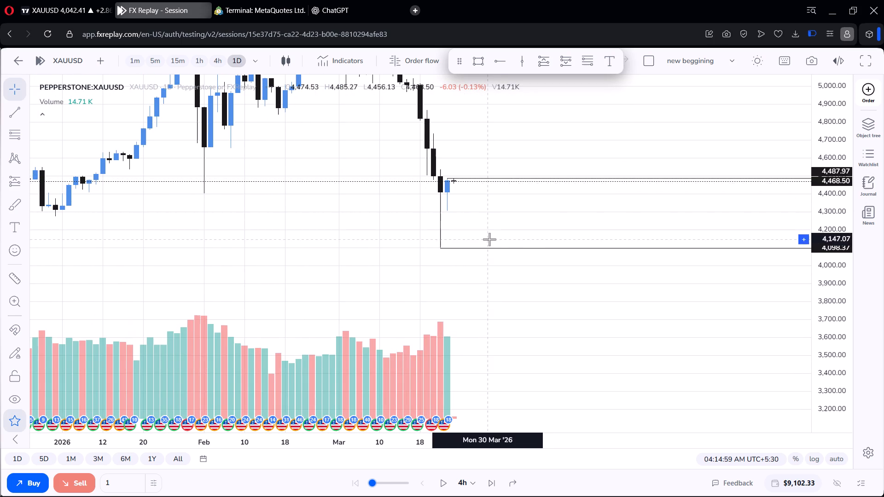
{"action": "left_click_drag", "start_coordinate": [494, 249], "coordinate": [499, 212]}
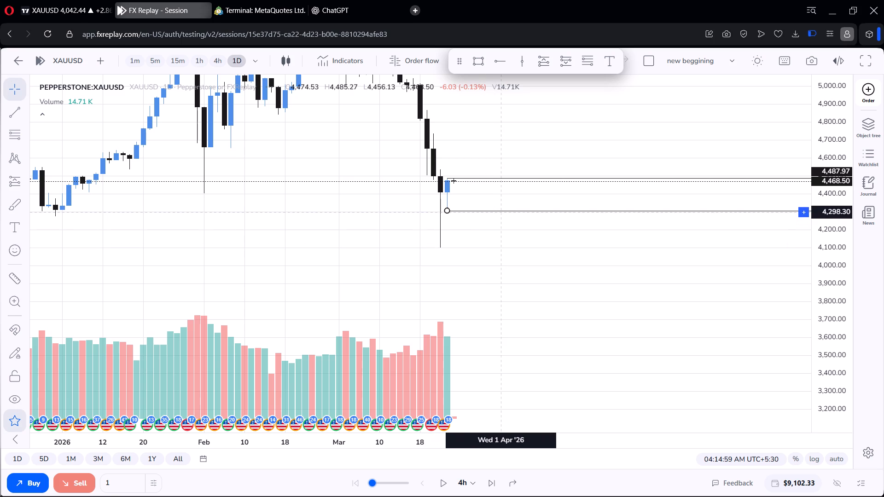
{"action": "left_click_drag", "start_coordinate": [499, 212], "coordinate": [502, 212]}
{"action": "left_click", "coordinate": [502, 217]}
Examine XAUUSD price action around the two marked levels on the 4-hour and 1-hour timeframes.
{"action": "scroll", "coordinate": [489, 192], "scroll_direction": "up", "scroll_amount": 3}
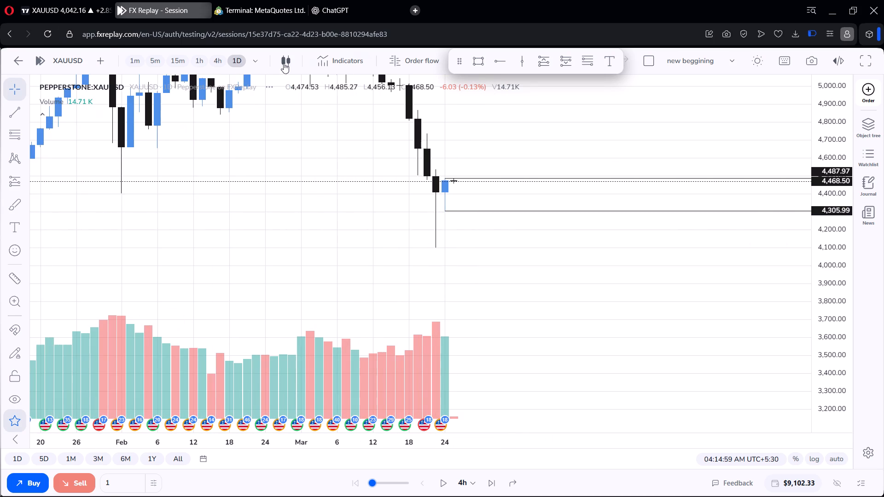
{"action": "left_click", "coordinate": [221, 64]}
{"action": "scroll", "coordinate": [333, 123], "scroll_direction": "down", "scroll_amount": 5}
{"action": "scroll", "coordinate": [390, 133], "scroll_direction": "down", "scroll_amount": 2}
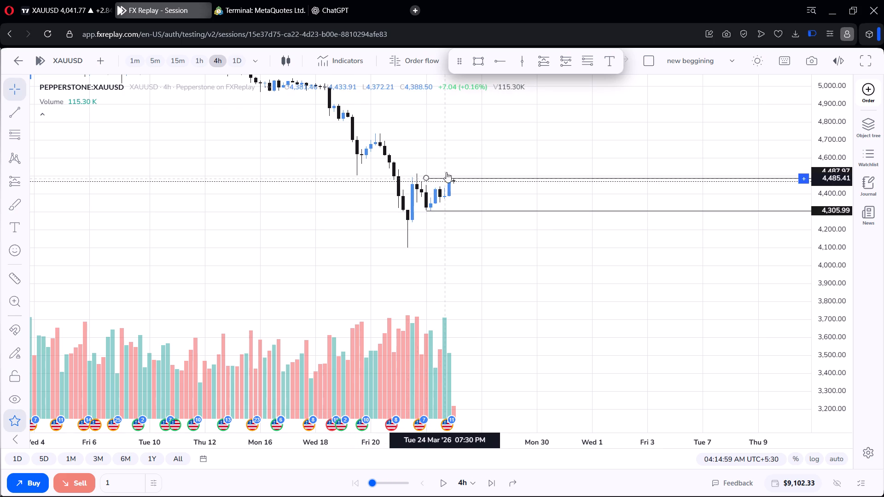
{"action": "scroll", "coordinate": [447, 138], "scroll_direction": "up", "scroll_amount": 4}
{"action": "scroll", "coordinate": [450, 132], "scroll_direction": "down", "scroll_amount": 4}
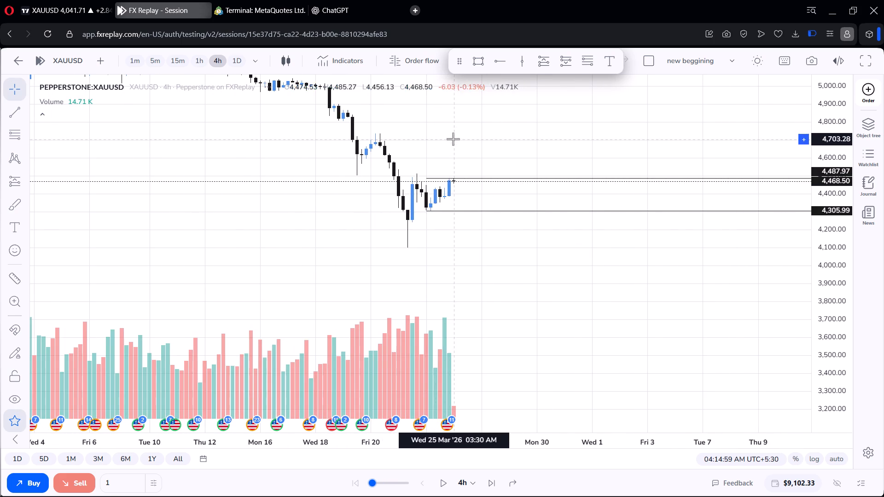
{"action": "left_click_drag", "start_coordinate": [423, 143], "coordinate": [447, 142]}
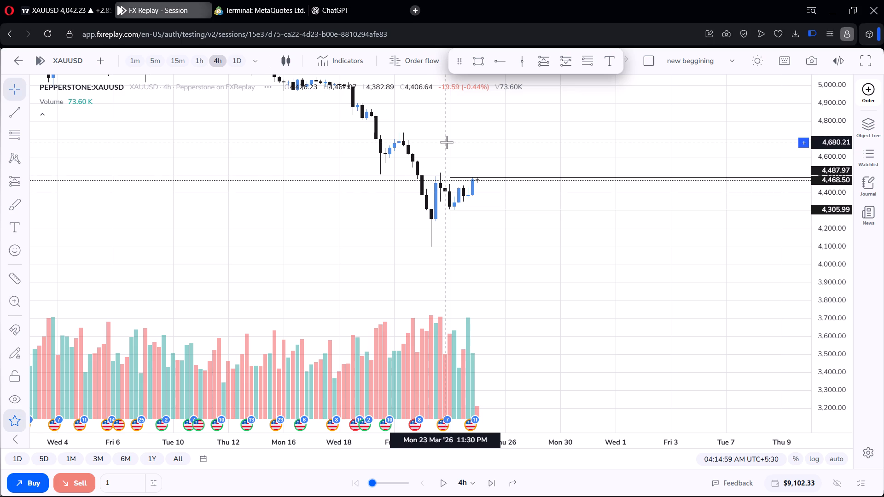
{"action": "left_click", "coordinate": [197, 57]}
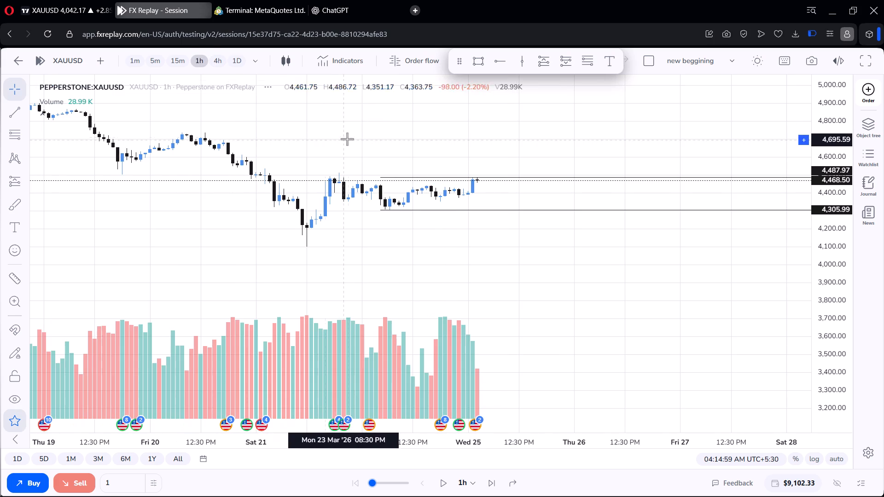
{"action": "scroll", "coordinate": [354, 127], "scroll_direction": "down", "scroll_amount": 6}
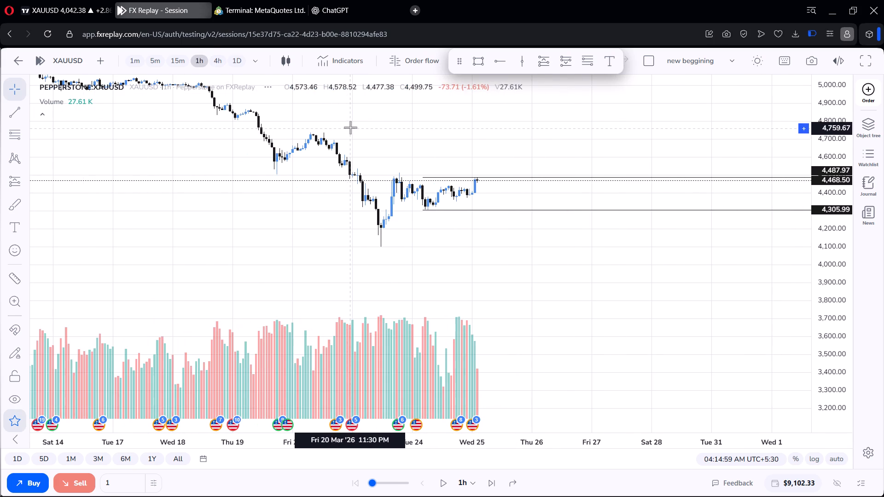
{"action": "scroll", "coordinate": [379, 152], "scroll_direction": "down", "scroll_amount": 4}
{"action": "scroll", "coordinate": [446, 152], "scroll_direction": "up", "scroll_amount": 4}
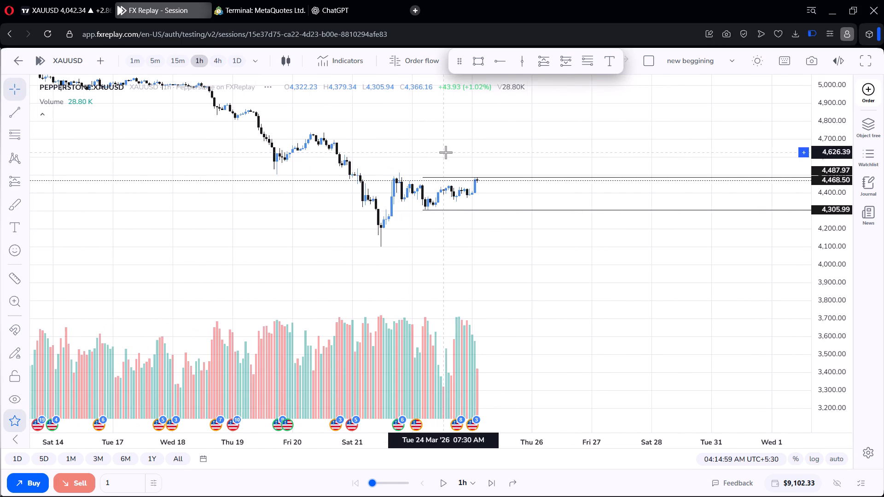
Switch XAUUSD to the 15-minute timeframe and examine the price action between the two marked levels.
{"action": "left_click", "coordinate": [178, 59]}
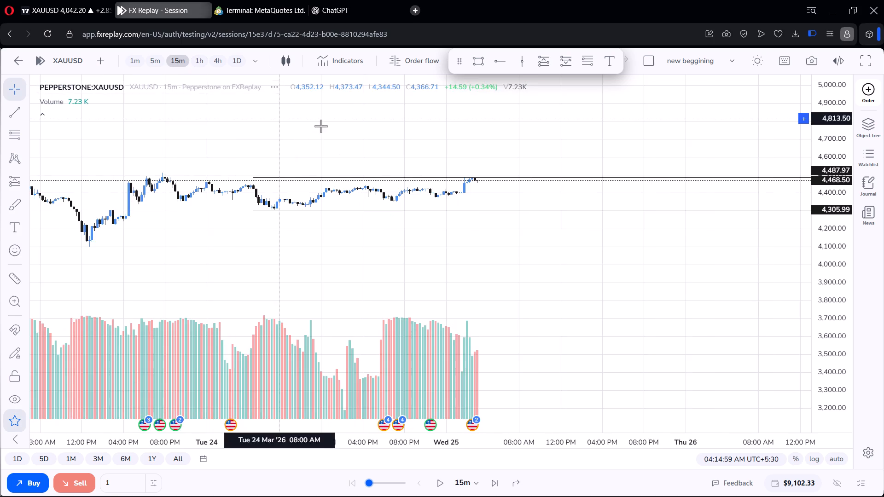
{"action": "scroll", "coordinate": [324, 124], "scroll_direction": "down", "scroll_amount": 10}
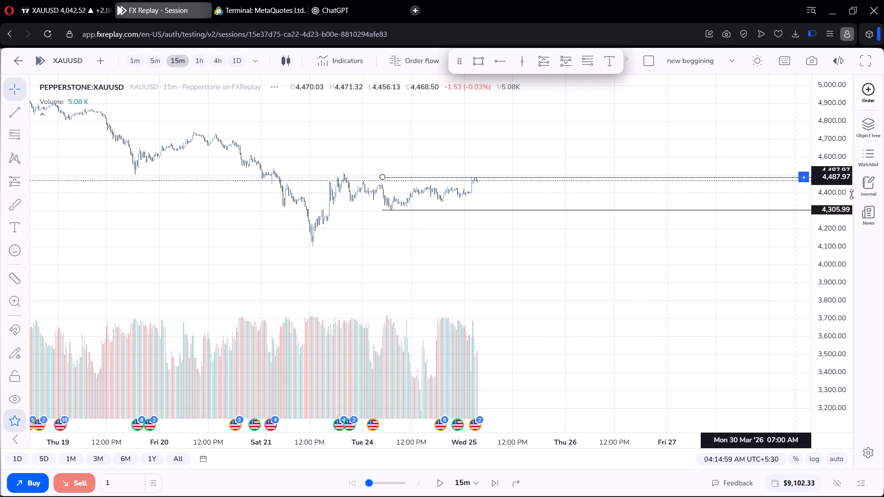
{"action": "scroll", "coordinate": [836, 195], "scroll_direction": "up", "scroll_amount": 8}
{"action": "scroll", "coordinate": [429, 192], "scroll_direction": "up", "scroll_amount": 7}
{"action": "scroll", "coordinate": [434, 162], "scroll_direction": "down", "scroll_amount": 3}
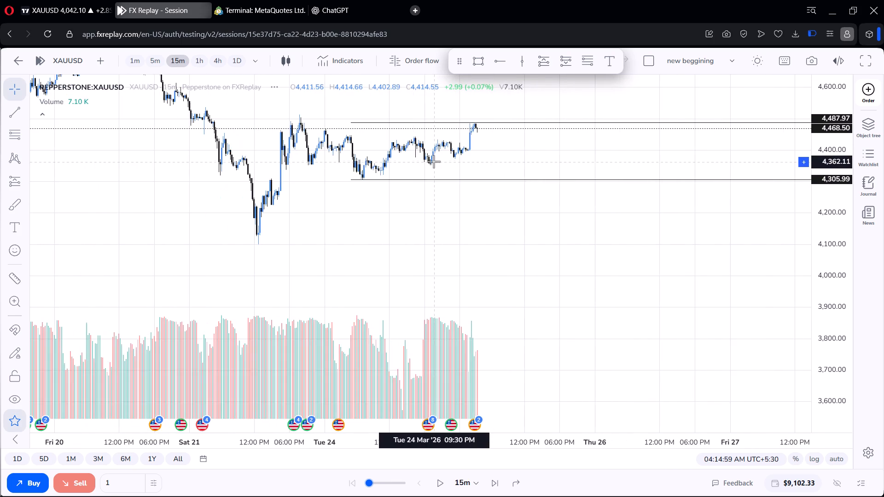
{"action": "left_click_drag", "start_coordinate": [415, 147], "coordinate": [573, 195]}
{"action": "scroll", "coordinate": [527, 181], "scroll_direction": "up", "scroll_amount": 6}
{"action": "left_click_drag", "start_coordinate": [485, 196], "coordinate": [433, 156]}
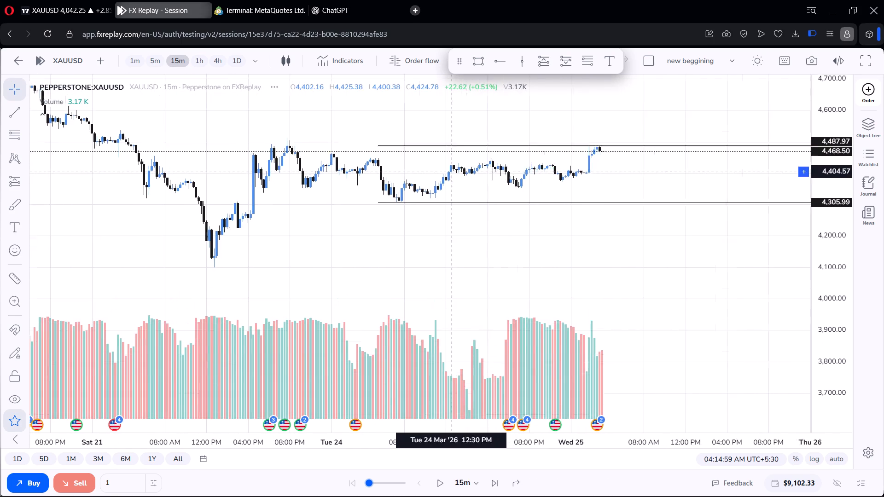
{"action": "left_click_drag", "start_coordinate": [433, 156], "coordinate": [426, 148]}
{"action": "scroll", "coordinate": [425, 152], "scroll_direction": "up", "scroll_amount": 3}
{"action": "scroll", "coordinate": [425, 152], "scroll_direction": "down", "scroll_amount": 7}
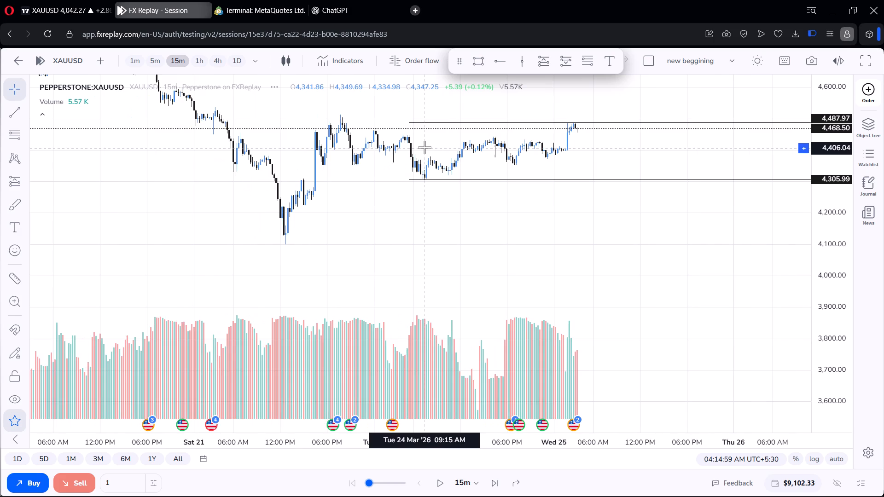
{"action": "scroll", "coordinate": [425, 147], "scroll_direction": "down", "scroll_amount": 2}
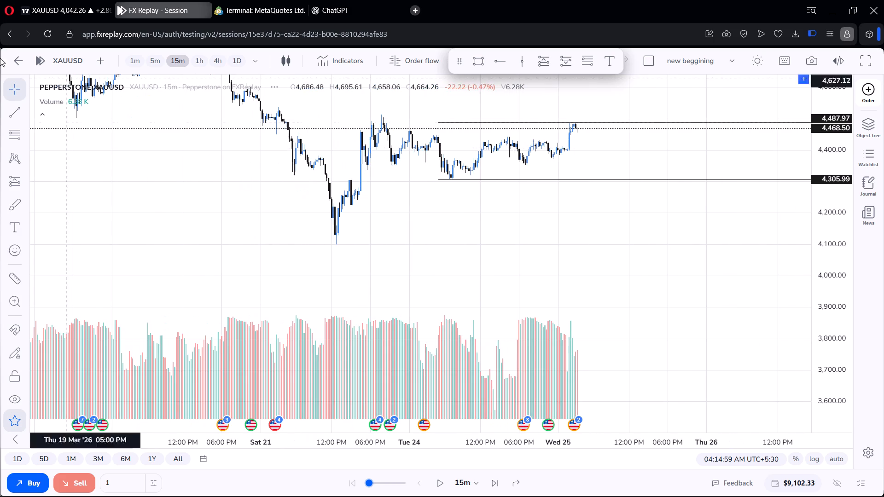
{"action": "scroll", "coordinate": [627, 131], "scroll_direction": "up", "scroll_amount": 7}
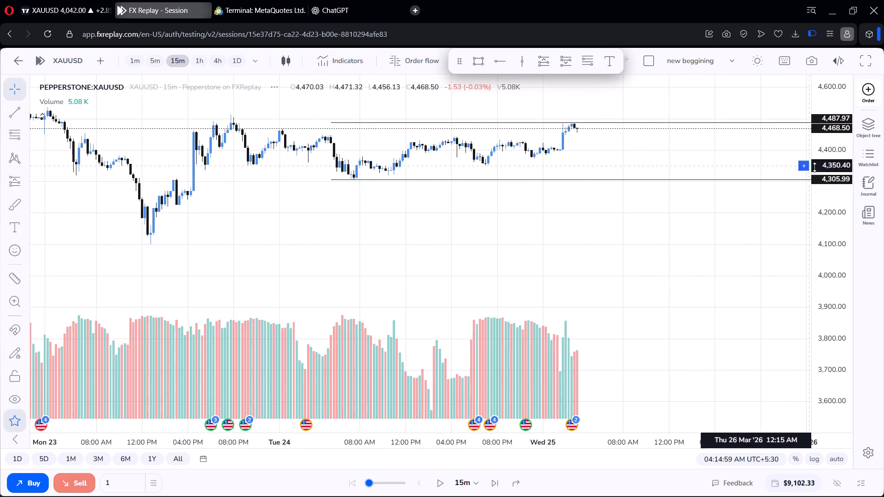
{"action": "scroll", "coordinate": [818, 173], "scroll_direction": "up", "scroll_amount": 12}
{"action": "scroll", "coordinate": [578, 153], "scroll_direction": "down", "scroll_amount": 8}
{"action": "left_click_drag", "start_coordinate": [575, 155], "coordinate": [506, 379]}
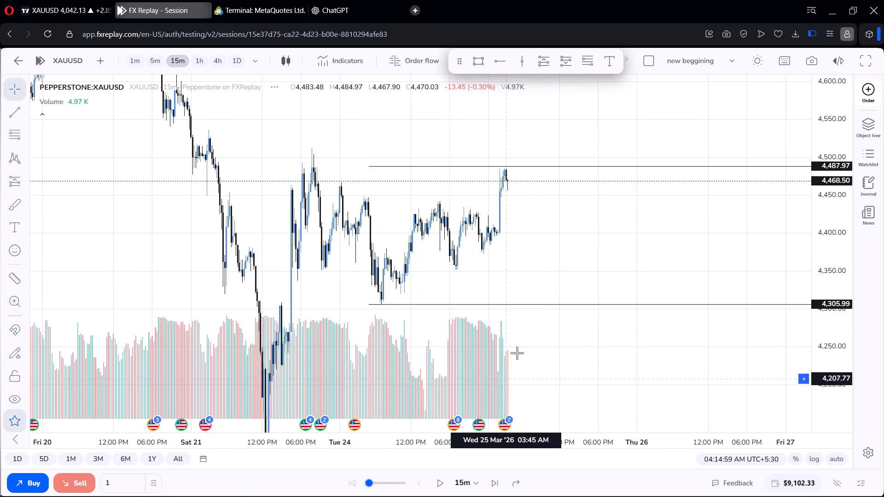
{"action": "scroll", "coordinate": [574, 219], "scroll_direction": "up", "scroll_amount": 8}
{"action": "left_click_drag", "start_coordinate": [544, 217], "coordinate": [539, 194]}
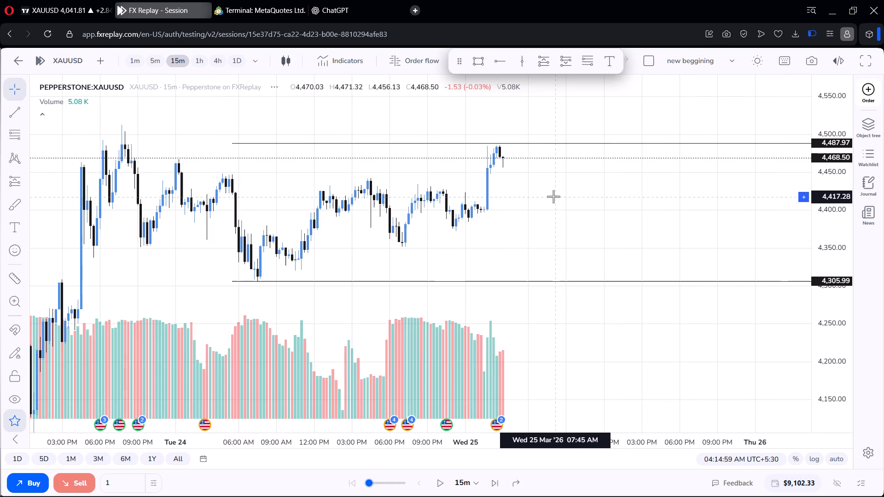
{"action": "scroll", "coordinate": [553, 196], "scroll_direction": "down", "scroll_amount": 1}
{"action": "left_click_drag", "start_coordinate": [550, 173], "coordinate": [540, 153]}
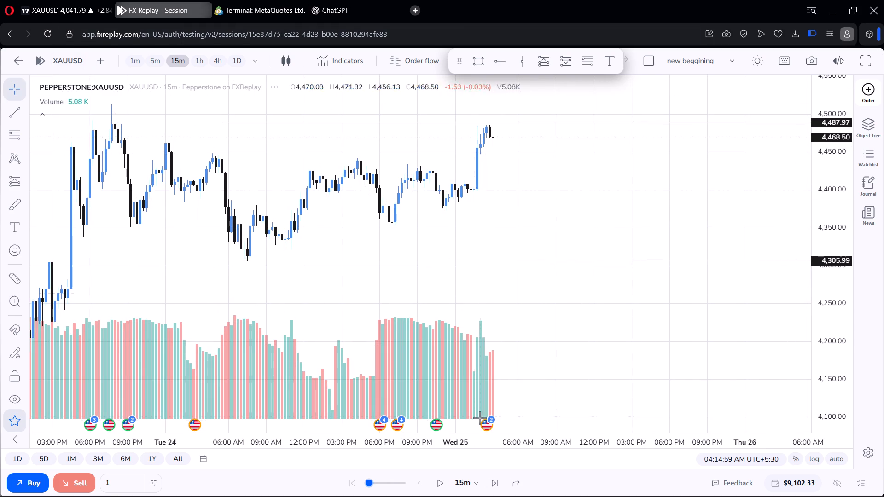
Play the 15-minute replay in two short bursts until about 05:00 AM on 25 March.
{"action": "left_click", "coordinate": [441, 482]}
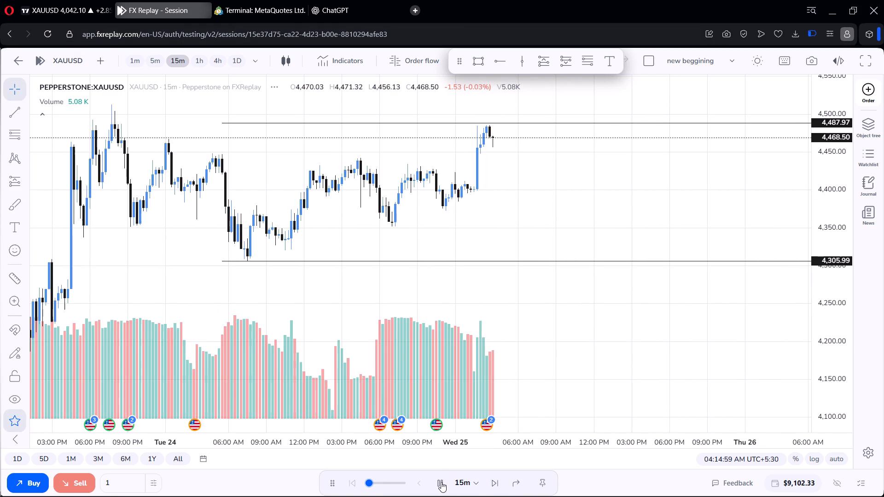
{"action": "left_click", "coordinate": [441, 482]}
{"action": "left_click", "coordinate": [441, 482]}
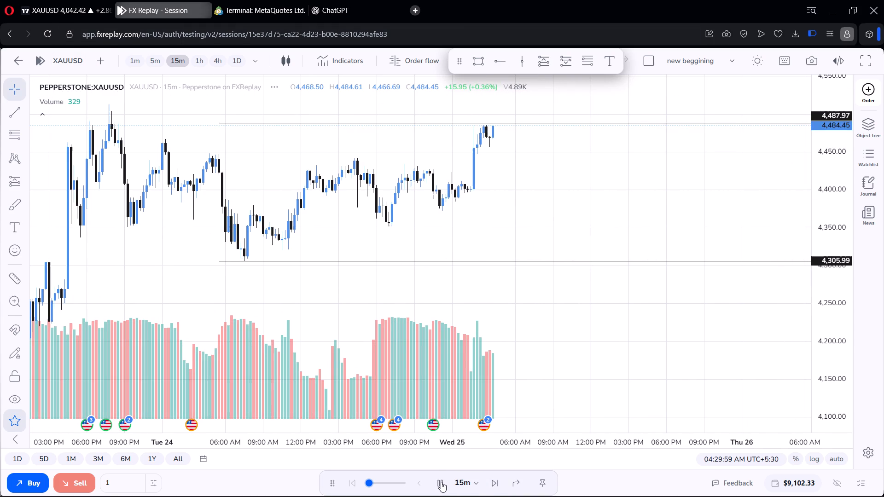
{"action": "left_click", "coordinate": [441, 482]}
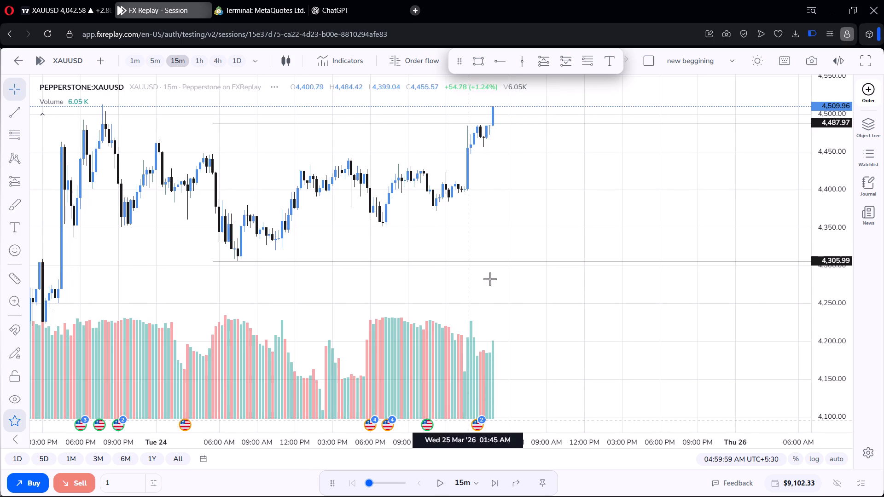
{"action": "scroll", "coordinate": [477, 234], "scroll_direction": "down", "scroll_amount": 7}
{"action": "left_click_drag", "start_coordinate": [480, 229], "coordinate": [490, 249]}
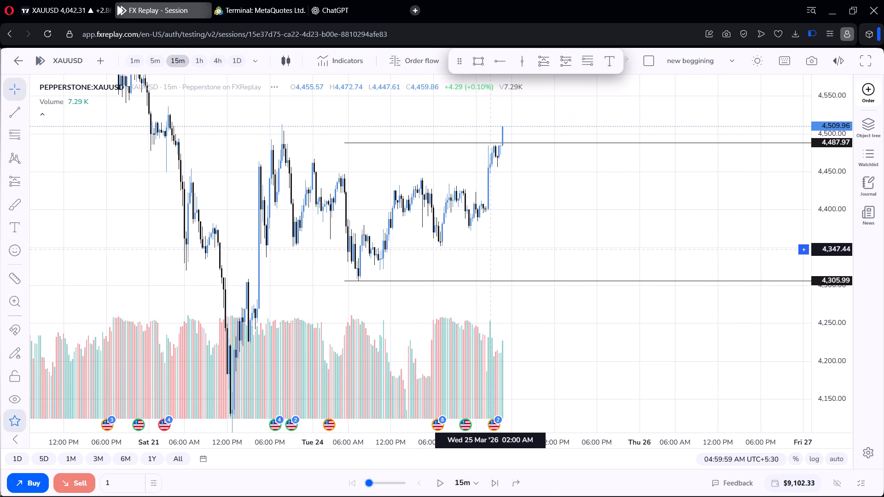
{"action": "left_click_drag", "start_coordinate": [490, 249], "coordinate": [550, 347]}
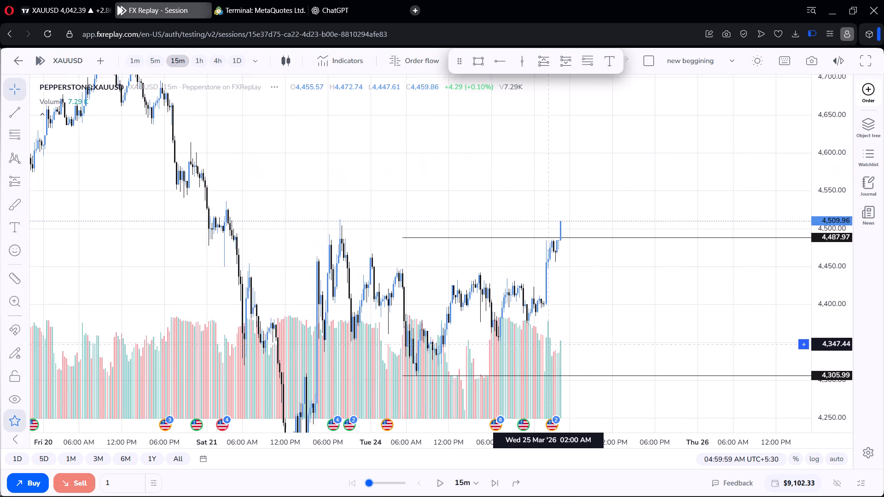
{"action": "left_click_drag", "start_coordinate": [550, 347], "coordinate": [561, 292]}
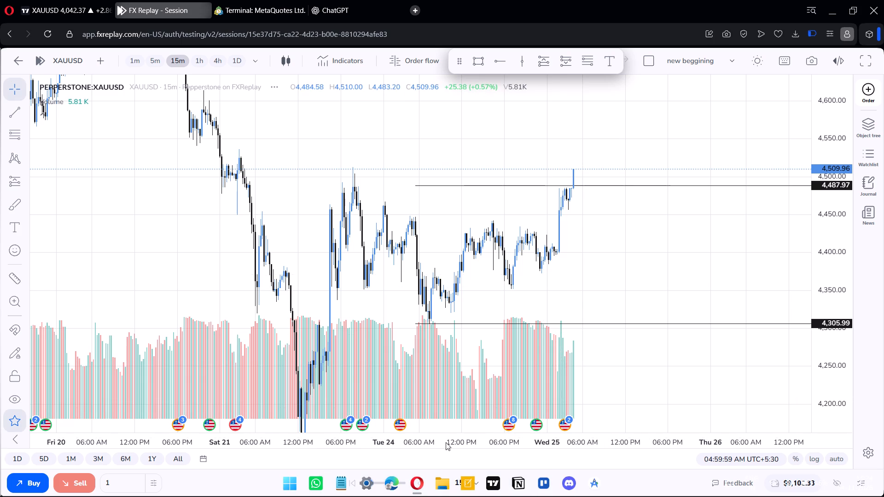
Play the 15-minute XAUUSD replay in two short bursts until about 06:30 AM on 25 March.
{"action": "left_click", "coordinate": [437, 483]}
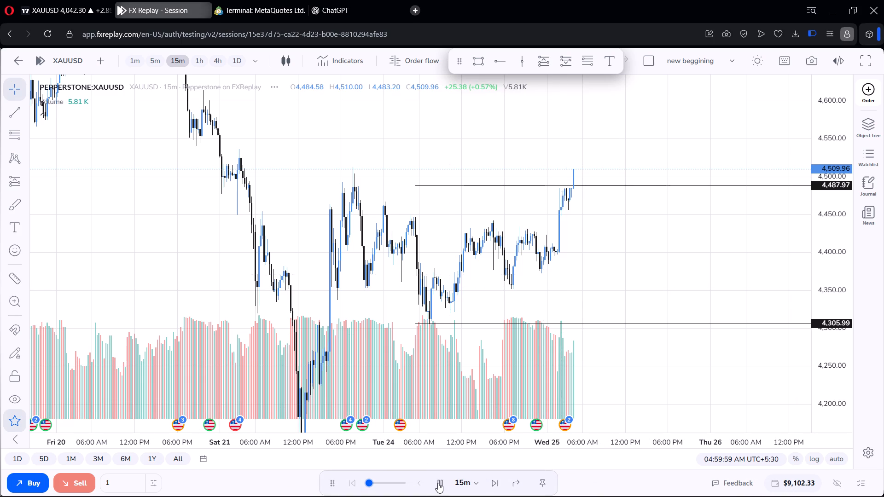
{"action": "left_click", "coordinate": [438, 483]}
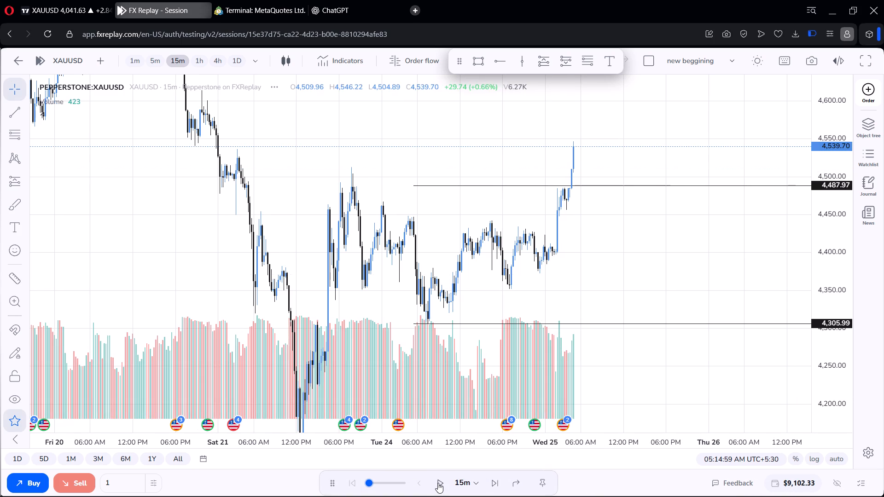
{"action": "left_click", "coordinate": [439, 481]}
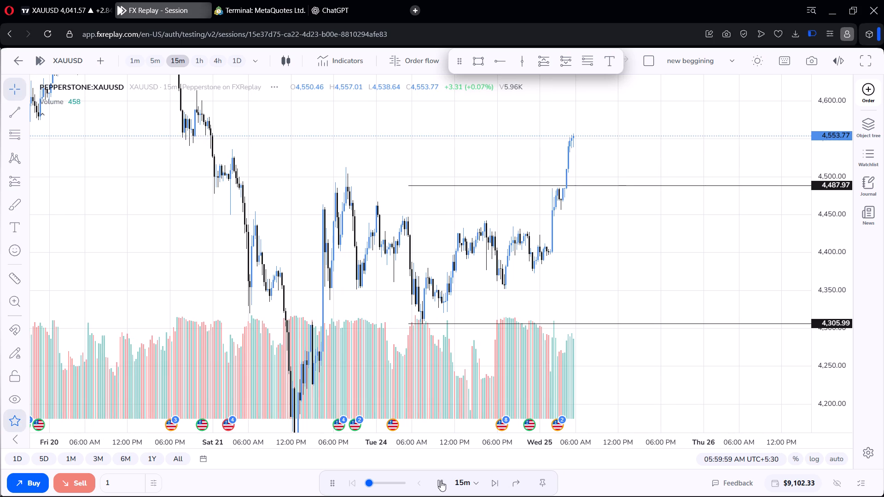
{"action": "left_click", "coordinate": [441, 481]}
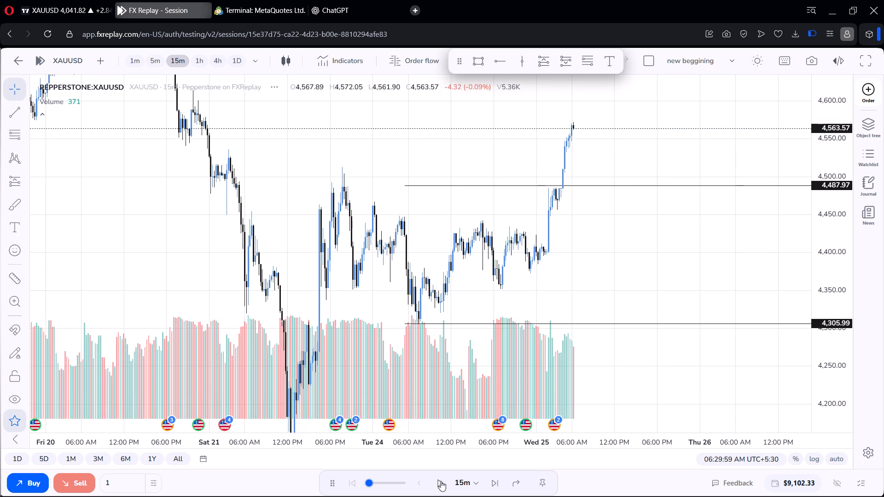
Switch XAUUSD to the 5-minute timeframe and play the replay in two short bursts until about 07:05 AM on 25 March.
{"action": "left_click", "coordinate": [150, 61]}
{"action": "scroll", "coordinate": [488, 139], "scroll_direction": "down", "scroll_amount": 3}
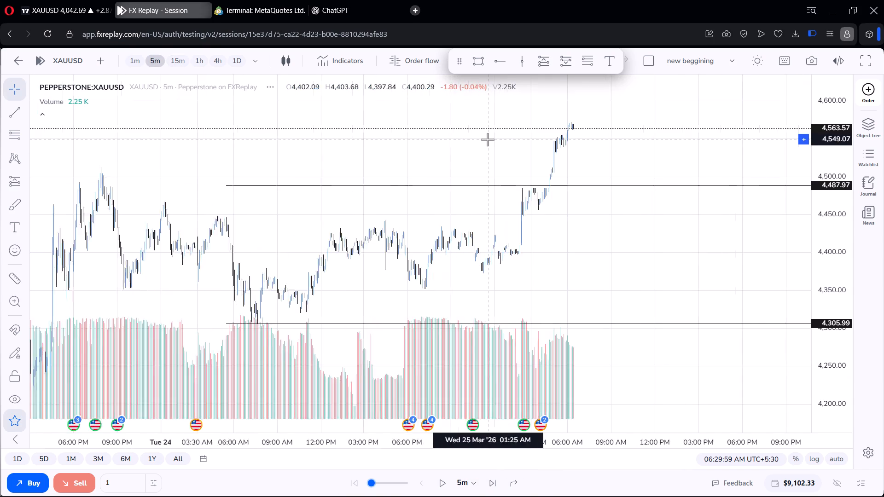
{"action": "scroll", "coordinate": [488, 139], "scroll_direction": "down", "scroll_amount": 2}
{"action": "scroll", "coordinate": [485, 140], "scroll_direction": "up", "scroll_amount": 12}
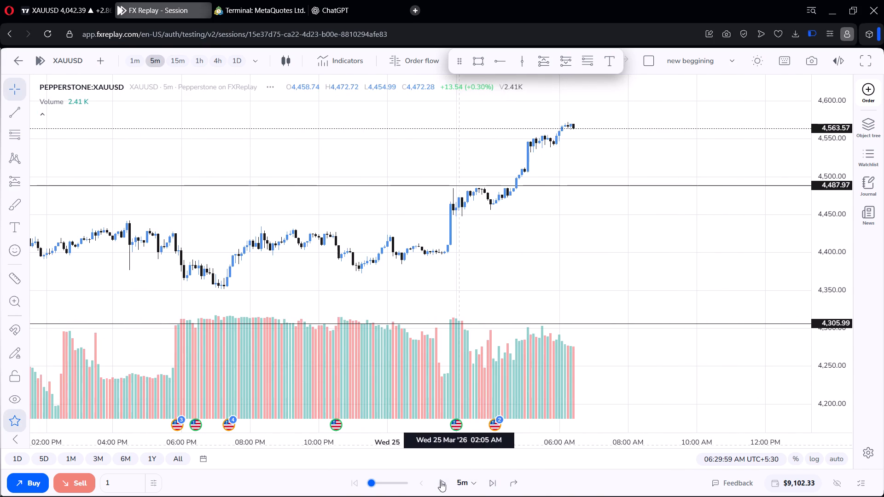
{"action": "left_click", "coordinate": [440, 484]}
{"action": "left_click", "coordinate": [442, 482]}
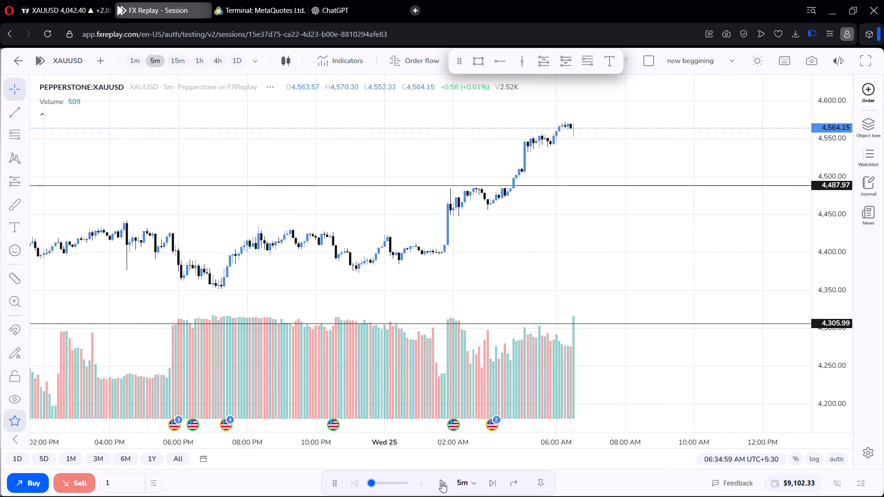
{"action": "left_click", "coordinate": [442, 482]}
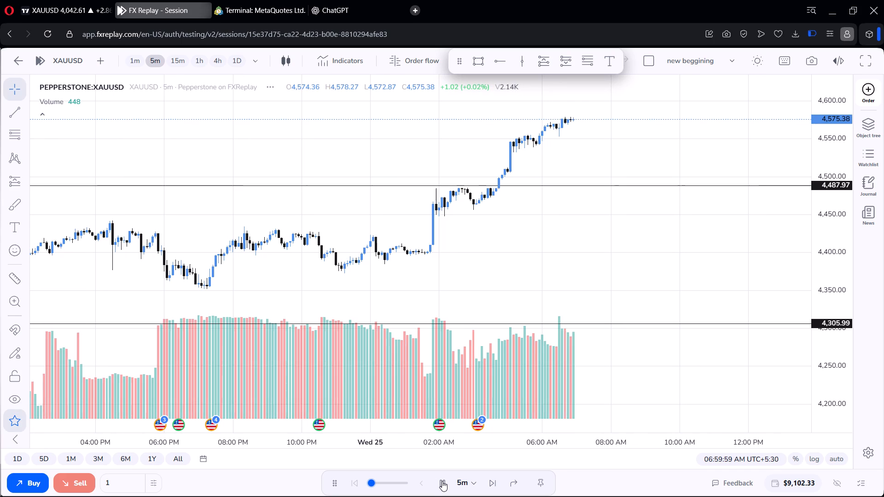
{"action": "left_click", "coordinate": [442, 481]}
Switch XAUUSD to the daily timeframe and examine the recent candles around the two marked levels and the earlier price swings.
{"action": "scroll", "coordinate": [239, 0], "scroll_direction": "down", "scroll_amount": 5}
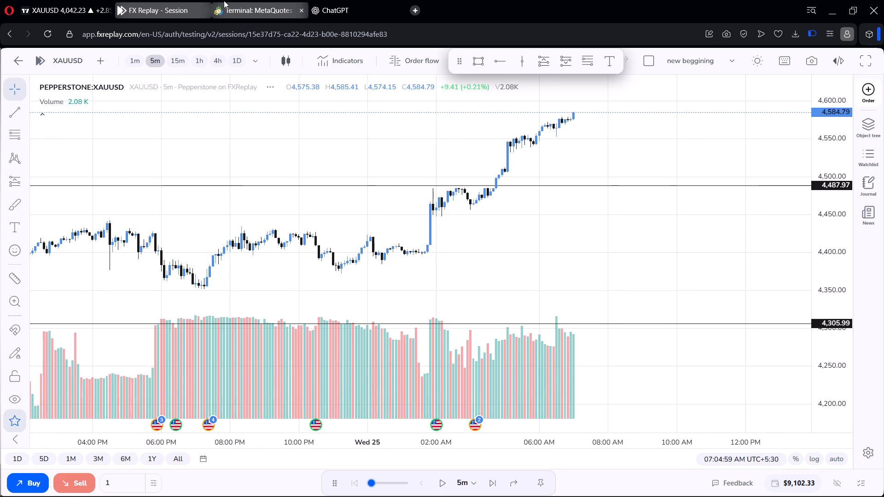
{"action": "left_click", "coordinate": [244, 66]}
{"action": "scroll", "coordinate": [542, 162], "scroll_direction": "up", "scroll_amount": 14}
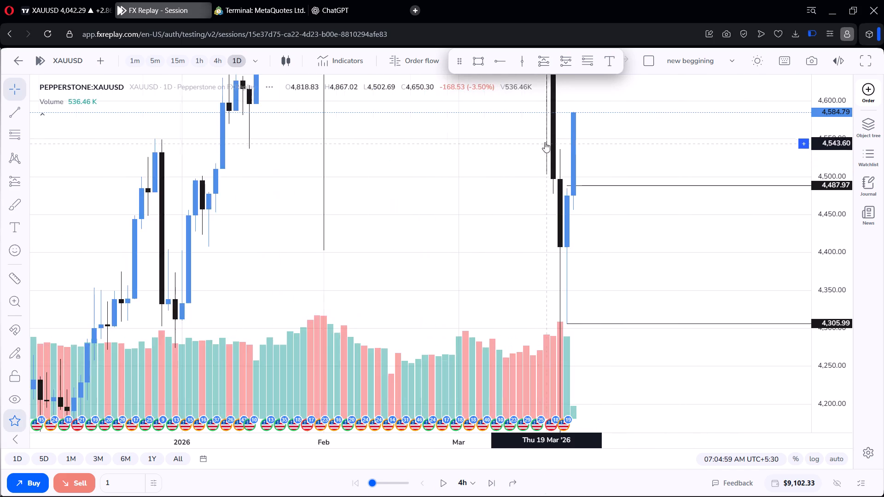
{"action": "scroll", "coordinate": [545, 142], "scroll_direction": "up", "scroll_amount": 3}
{"action": "scroll", "coordinate": [839, 91], "scroll_direction": "down", "scroll_amount": 20}
{"action": "scroll", "coordinate": [839, 91], "scroll_direction": "down", "scroll_amount": 2}
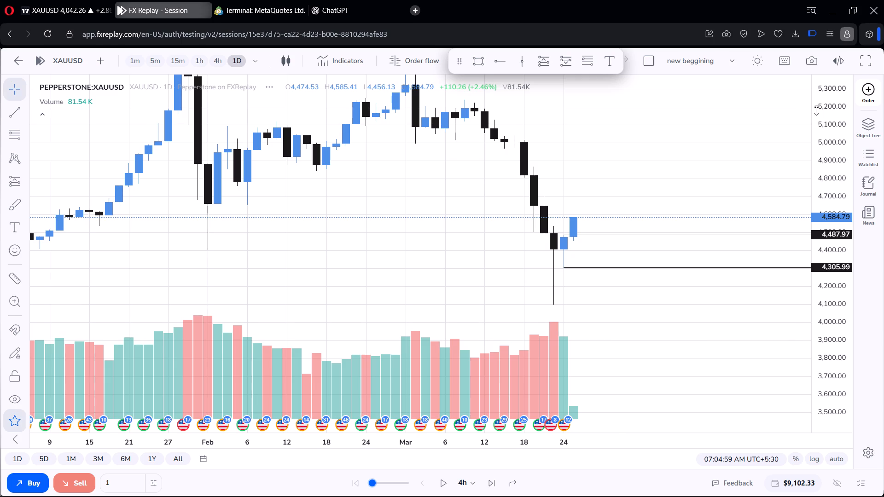
{"action": "scroll", "coordinate": [674, 120], "scroll_direction": "down", "scroll_amount": 5}
{"action": "left_click_drag", "start_coordinate": [634, 164], "coordinate": [642, 95]}
{"action": "scroll", "coordinate": [640, 96], "scroll_direction": "down", "scroll_amount": 6}
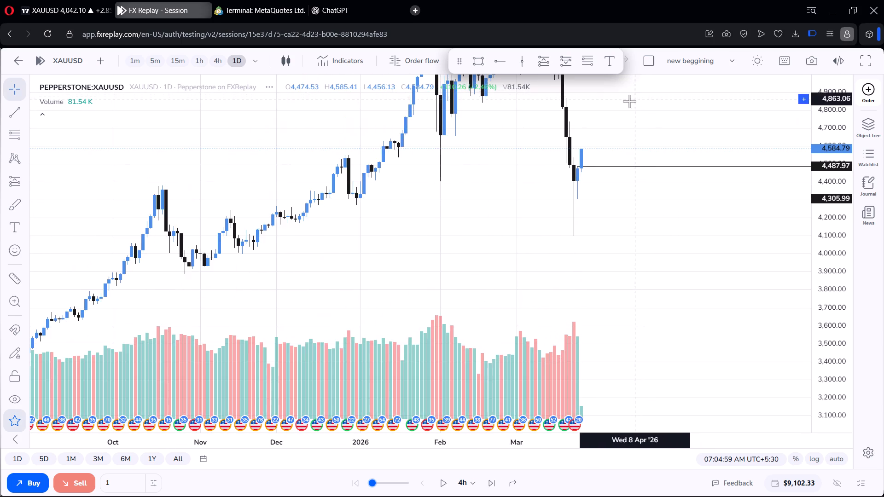
{"action": "scroll", "coordinate": [578, 97], "scroll_direction": "up", "scroll_amount": 4}
{"action": "scroll", "coordinate": [630, 147], "scroll_direction": "down", "scroll_amount": 2}
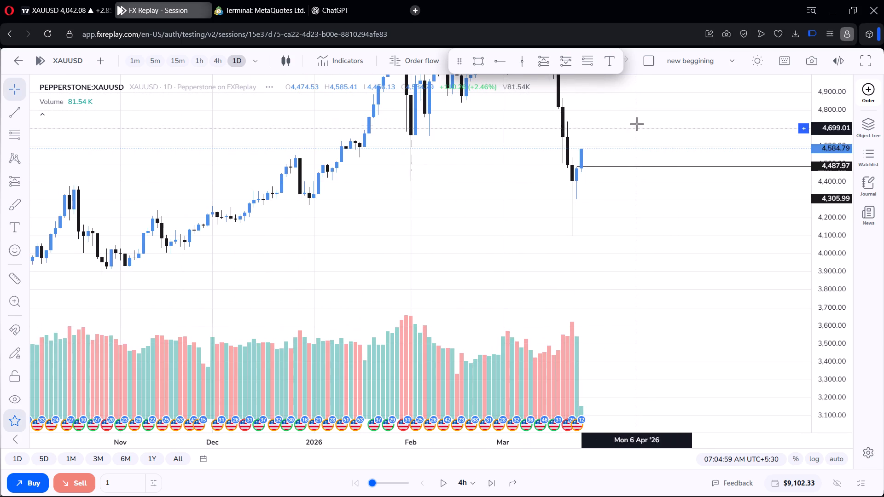
{"action": "left_click_drag", "start_coordinate": [638, 121], "coordinate": [682, 254]}
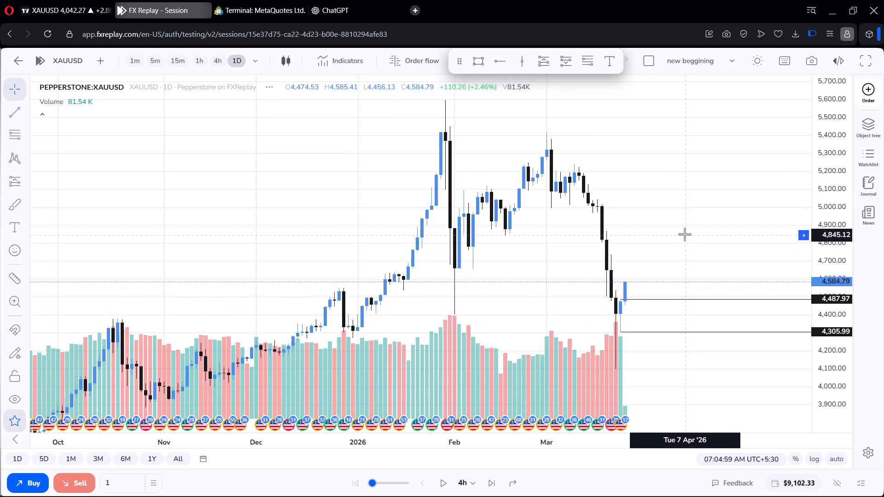
{"action": "scroll", "coordinate": [679, 220], "scroll_direction": "up", "scroll_amount": 6}
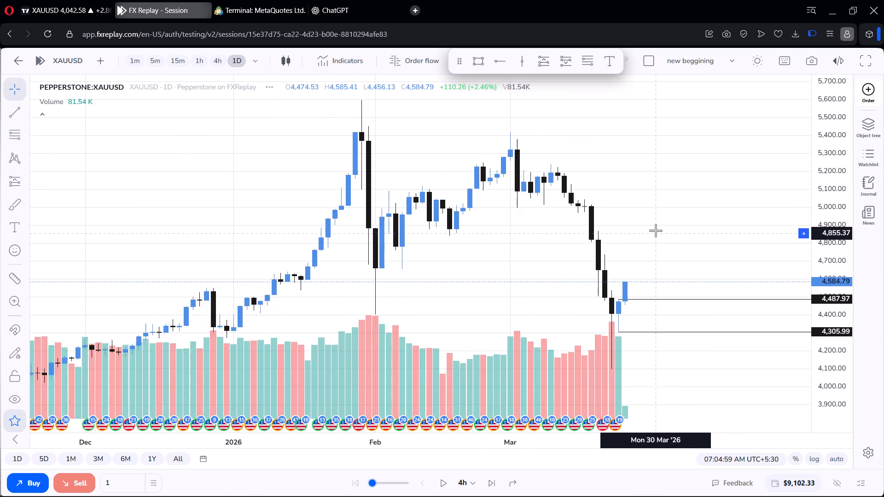
{"action": "scroll", "coordinate": [656, 231], "scroll_direction": "up", "scroll_amount": 1}
{"action": "scroll", "coordinate": [660, 215], "scroll_direction": "down", "scroll_amount": 2}
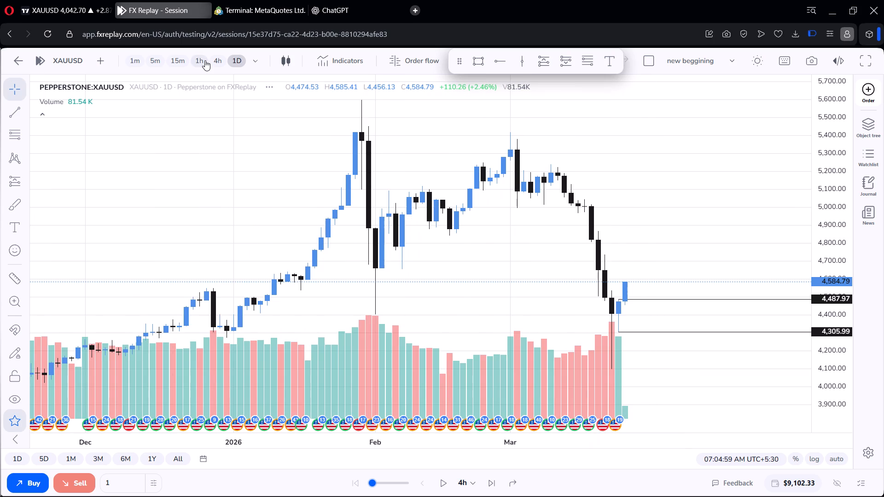
Switch XAUUSD to the 4-hour timeframe and examine the March decline and the price action around the two marked levels.
{"action": "left_click", "coordinate": [214, 60]}
{"action": "scroll", "coordinate": [313, 193], "scroll_direction": "up", "scroll_amount": 1}
{"action": "scroll", "coordinate": [356, 179], "scroll_direction": "down", "scroll_amount": 5}
{"action": "left_click_drag", "start_coordinate": [382, 203], "coordinate": [262, 92]}
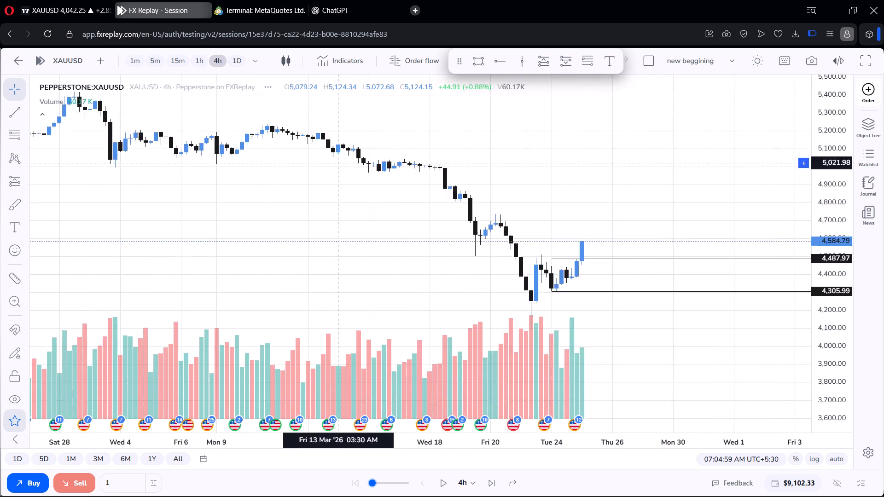
{"action": "left_click_drag", "start_coordinate": [262, 92], "coordinate": [259, 90]}
{"action": "left_click_drag", "start_coordinate": [445, 140], "coordinate": [423, 132]}
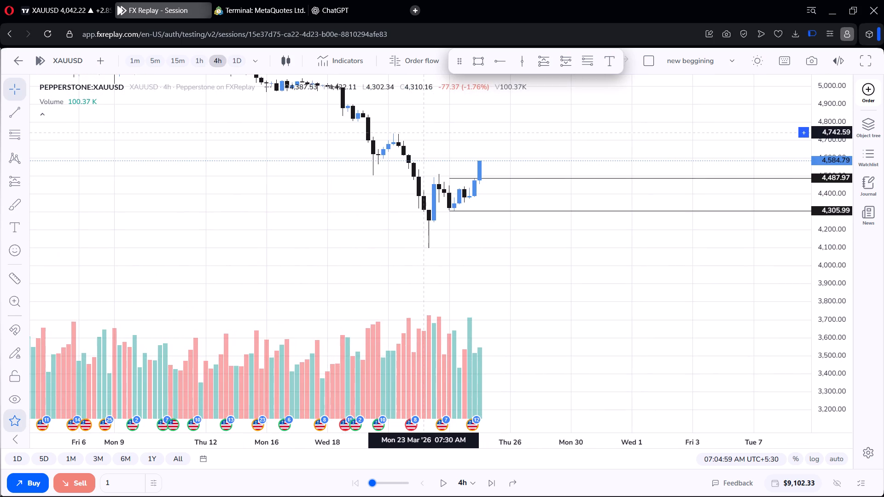
{"action": "left_click_drag", "start_coordinate": [423, 132], "coordinate": [419, 127]}
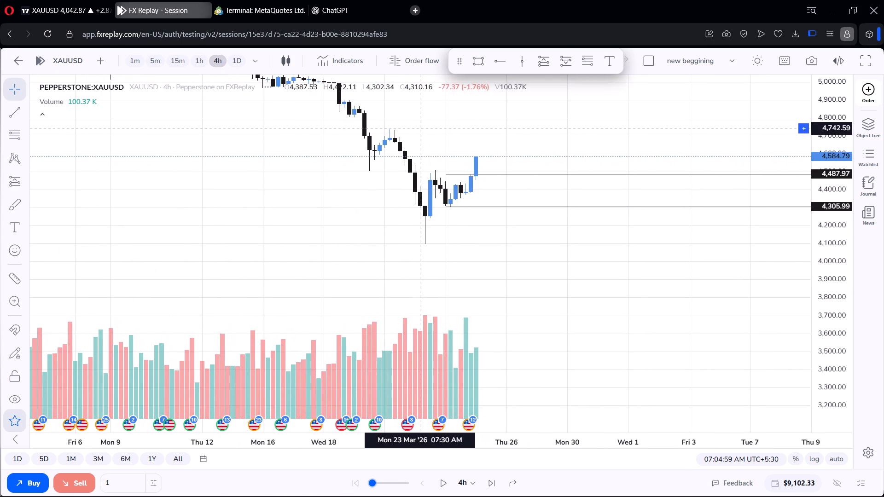
{"action": "left_click_drag", "start_coordinate": [419, 127], "coordinate": [415, 119]}
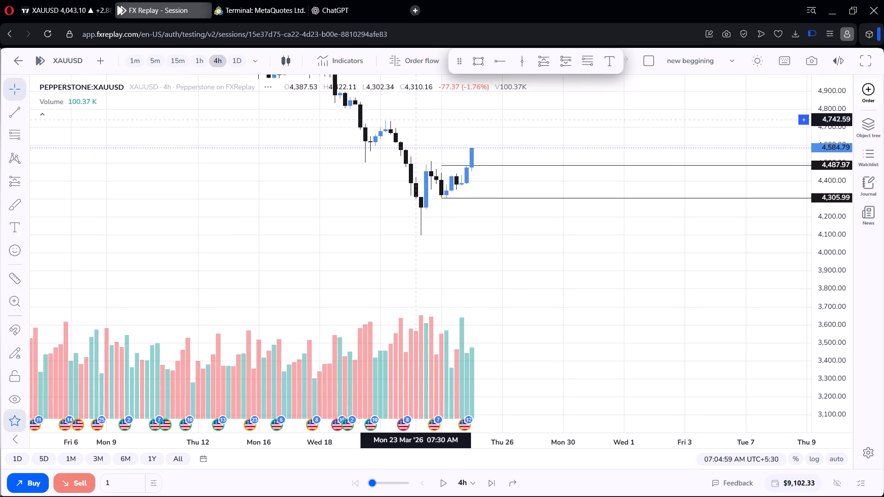
{"action": "left_click_drag", "start_coordinate": [415, 119], "coordinate": [413, 117]}
{"action": "left_click_drag", "start_coordinate": [410, 117], "coordinate": [409, 126]}
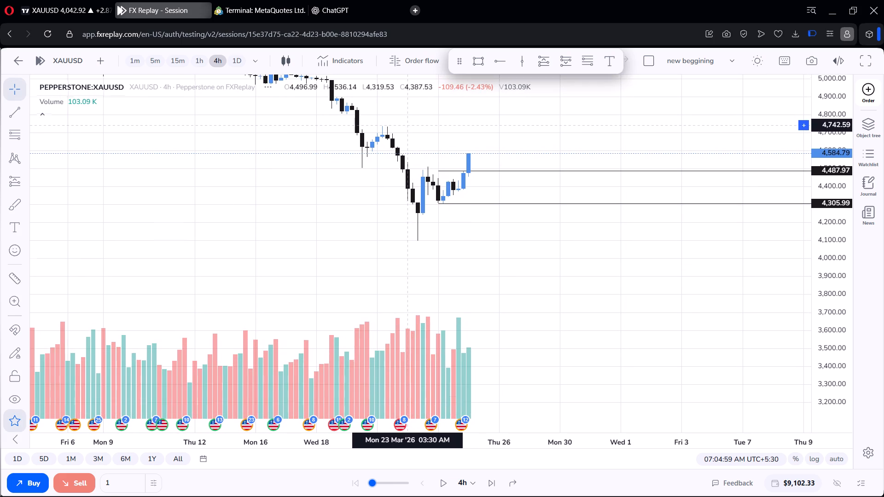
{"action": "left_click_drag", "start_coordinate": [409, 126], "coordinate": [407, 126]}
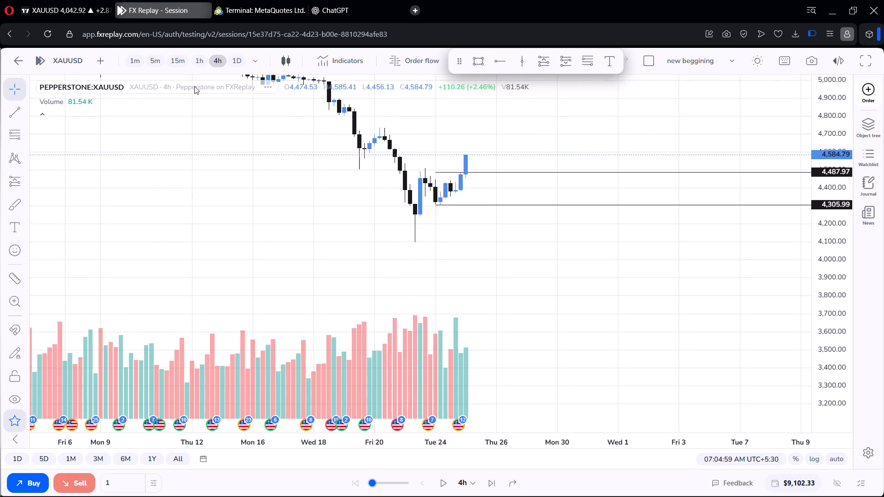
Switch XAUUSD to the 1-hour timeframe and play the replay until about 01:30 PM on 25 March.
{"action": "left_click", "coordinate": [200, 64]}
{"action": "scroll", "coordinate": [274, 157], "scroll_direction": "down", "scroll_amount": 4}
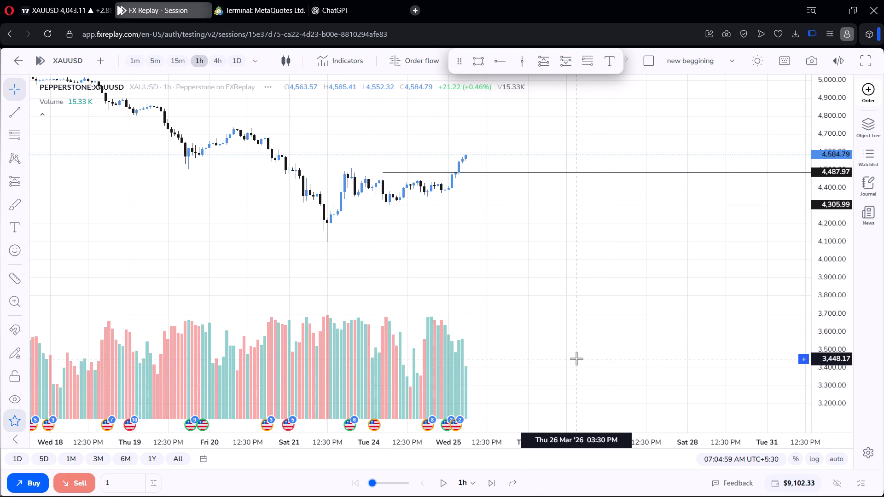
{"action": "left_click", "coordinate": [444, 480]}
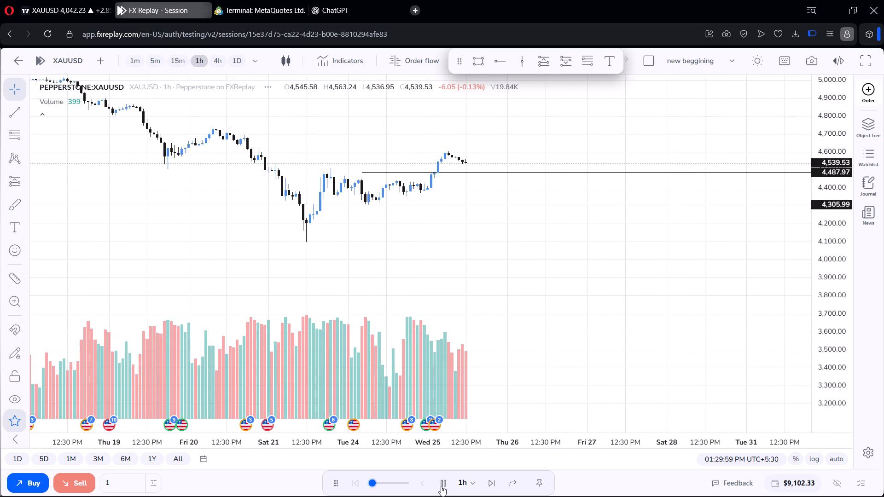
{"action": "left_click", "coordinate": [441, 486]}
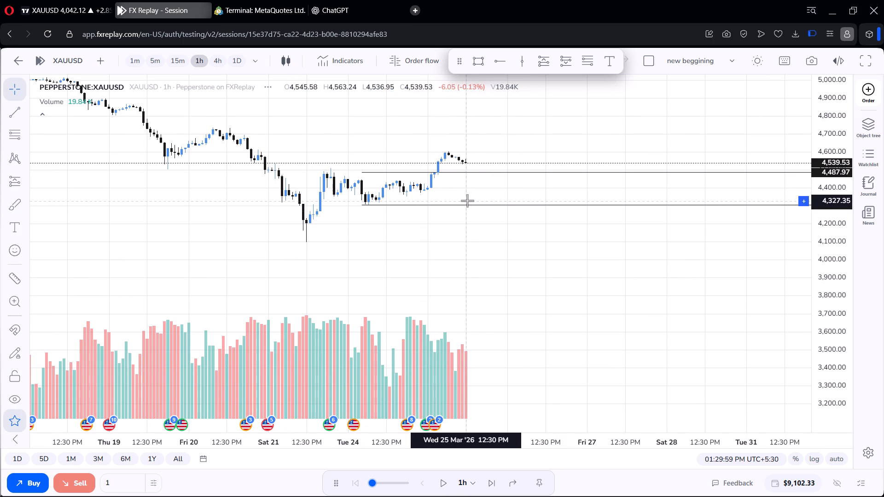
Draw two vertical lines on the 1-hour chart at 01:30 PM and 06:30 PM on 25 March.
{"action": "scroll", "coordinate": [470, 205], "scroll_direction": "down", "scroll_amount": 5}
{"action": "scroll", "coordinate": [489, 186], "scroll_direction": "up", "scroll_amount": 3}
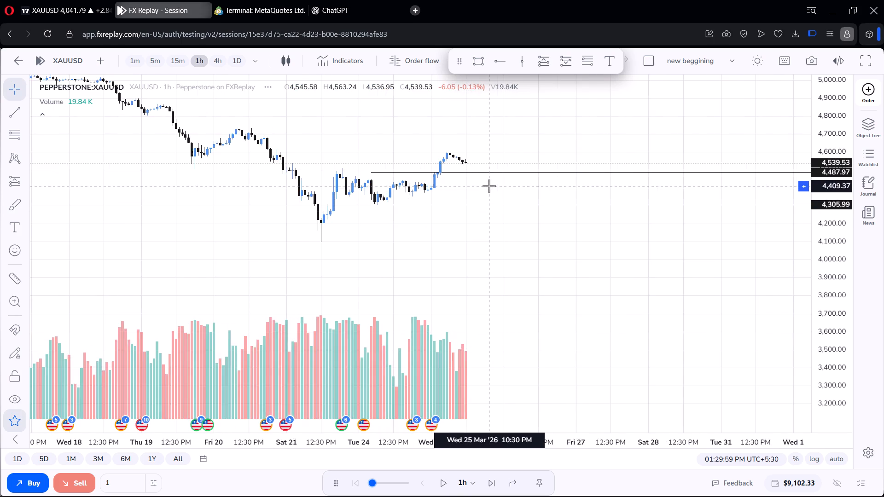
{"action": "scroll", "coordinate": [489, 193], "scroll_direction": "up", "scroll_amount": 8}
{"action": "left_click", "coordinate": [517, 64]}
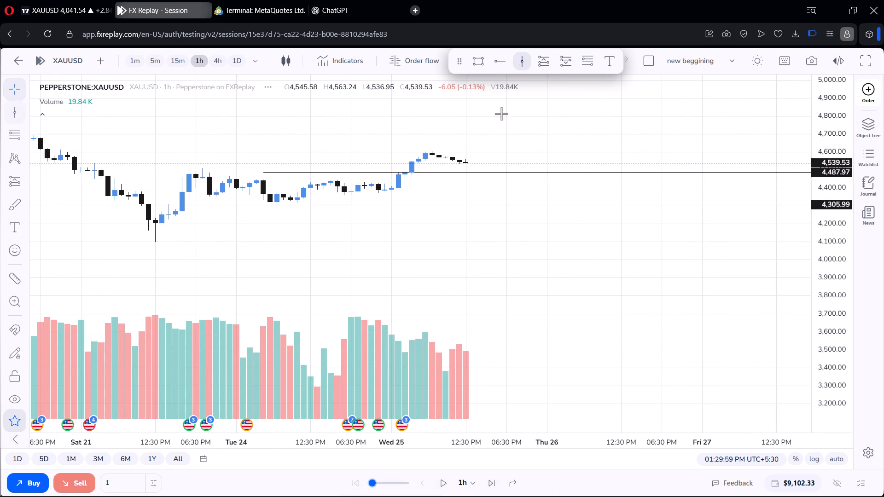
{"action": "left_click", "coordinate": [473, 149]}
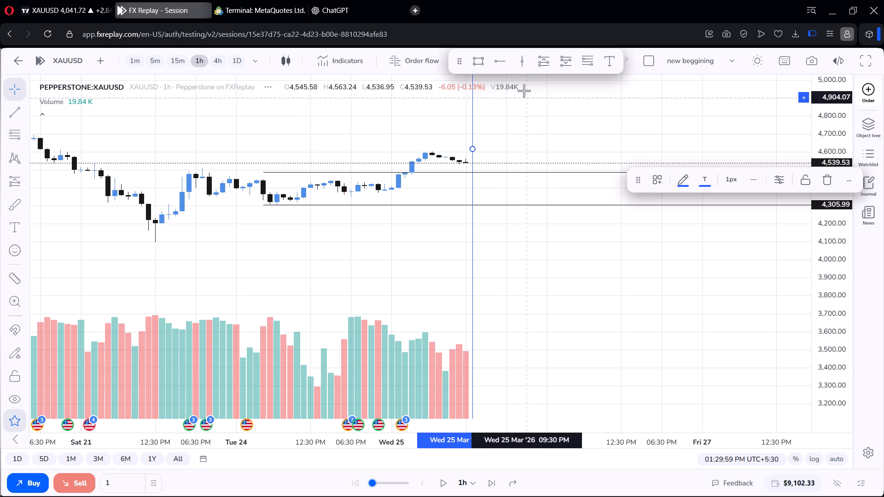
{"action": "left_click", "coordinate": [523, 69]}
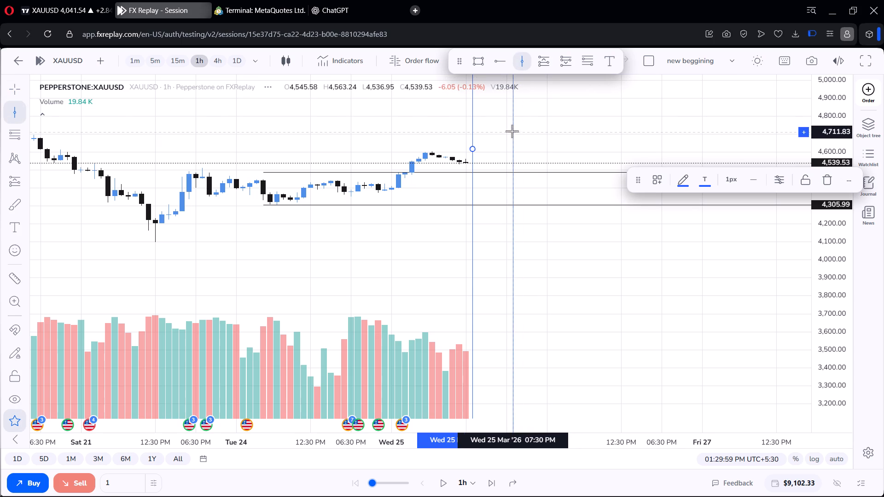
{"action": "left_click", "coordinate": [503, 129]}
Examine the 1-hour XAUUSD price action leading up to the two vertical lines and around the marked levels.
{"action": "scroll", "coordinate": [538, 140], "scroll_direction": "up", "scroll_amount": 3}
{"action": "scroll", "coordinate": [559, 137], "scroll_direction": "down", "scroll_amount": 4}
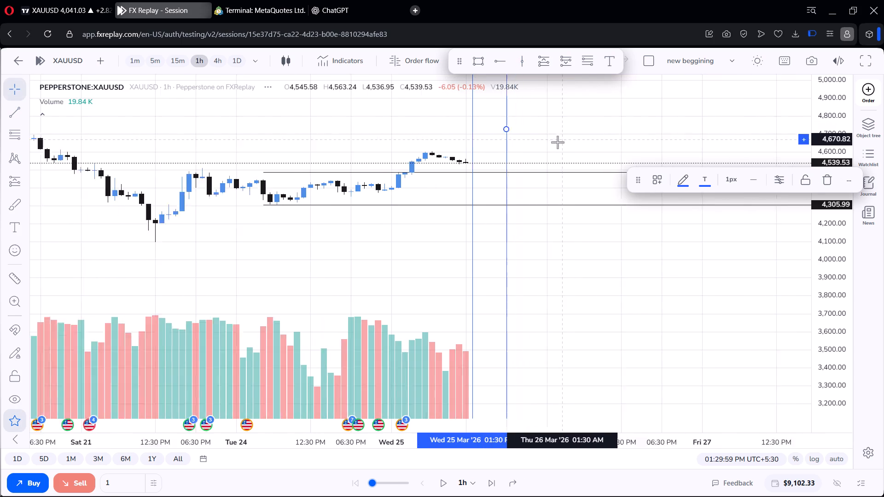
{"action": "scroll", "coordinate": [558, 142], "scroll_direction": "down", "scroll_amount": 2}
{"action": "scroll", "coordinate": [838, 162], "scroll_direction": "up", "scroll_amount": 9}
{"action": "scroll", "coordinate": [423, 194], "scroll_direction": "down", "scroll_amount": 5}
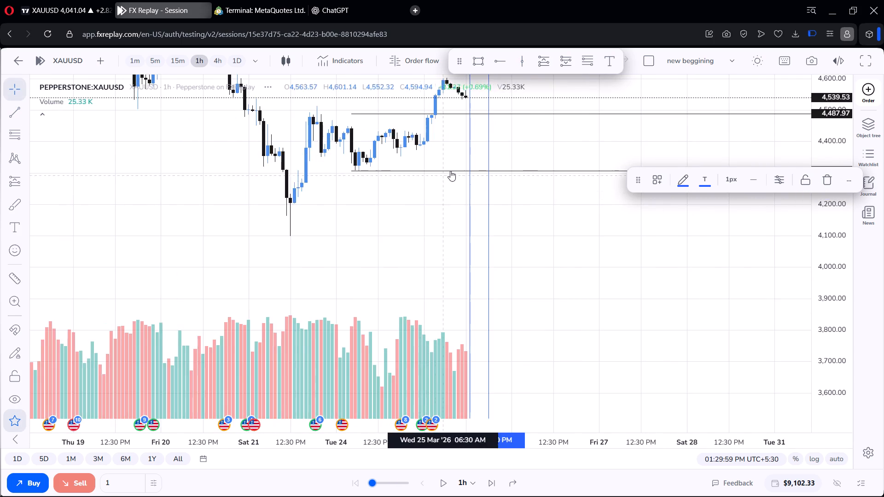
{"action": "scroll", "coordinate": [455, 168], "scroll_direction": "down", "scroll_amount": 4}
{"action": "left_click_drag", "start_coordinate": [459, 138], "coordinate": [481, 196]}
{"action": "scroll", "coordinate": [483, 200], "scroll_direction": "up", "scroll_amount": 6}
Compare XAUUSD price action around the marked levels and vertical lines on the 15-minute and 1-hour timeframes, finishing on 15-minute.
{"action": "left_click", "coordinate": [175, 58]}
{"action": "scroll", "coordinate": [359, 204], "scroll_direction": "down", "scroll_amount": 4}
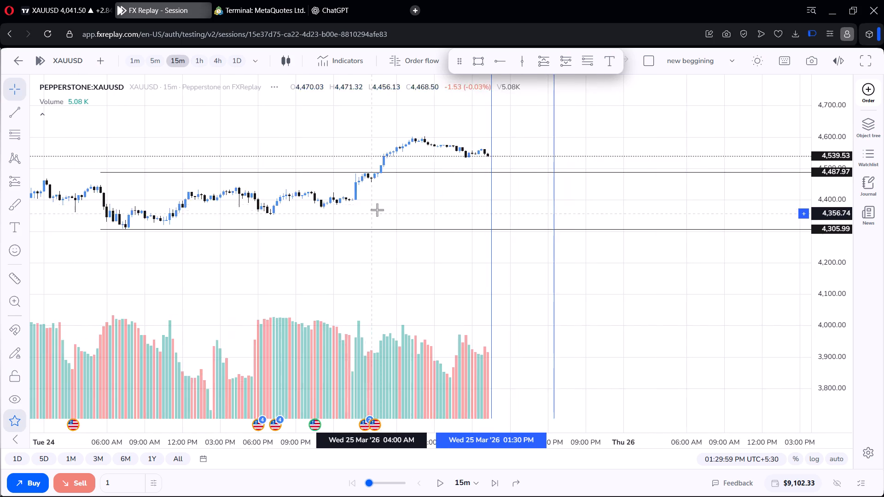
{"action": "scroll", "coordinate": [377, 210], "scroll_direction": "down", "scroll_amount": 4}
{"action": "scroll", "coordinate": [485, 196], "scroll_direction": "up", "scroll_amount": 4}
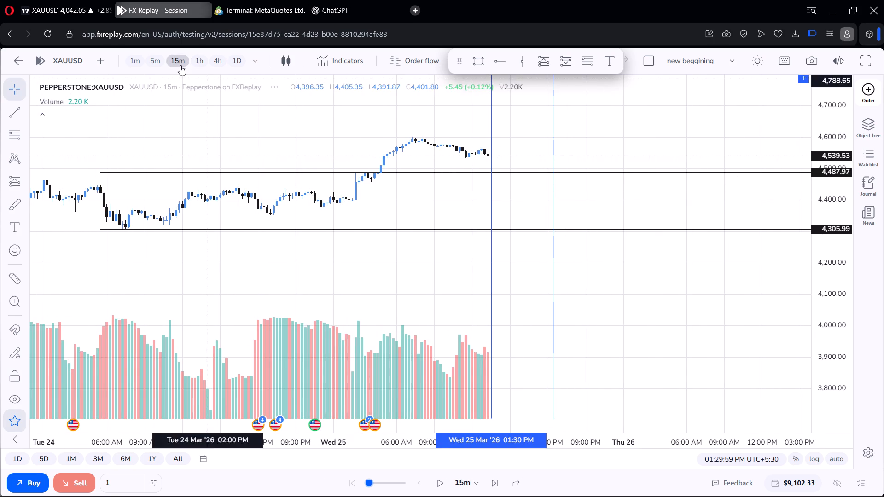
{"action": "left_click", "coordinate": [194, 62]}
{"action": "scroll", "coordinate": [278, 166], "scroll_direction": "down", "scroll_amount": 4}
{"action": "scroll", "coordinate": [471, 212], "scroll_direction": "up", "scroll_amount": 9}
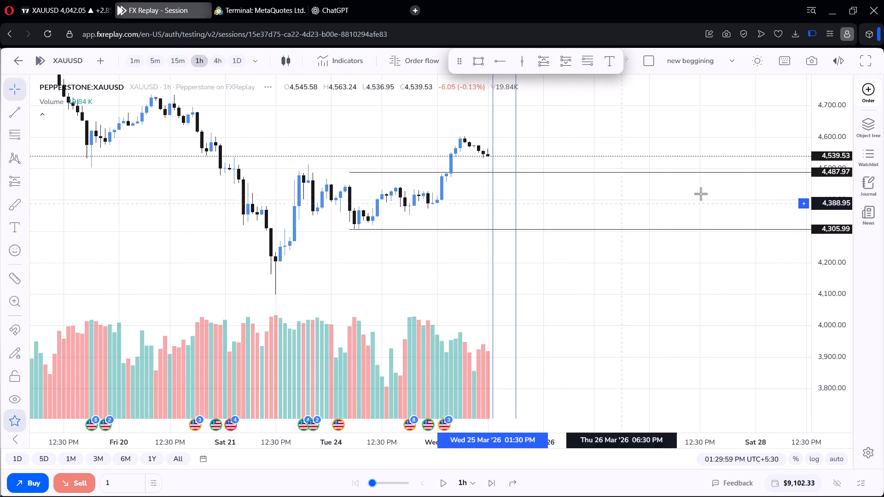
{"action": "left_click", "coordinate": [175, 56]}
{"action": "scroll", "coordinate": [407, 208], "scroll_direction": "down", "scroll_amount": 4}
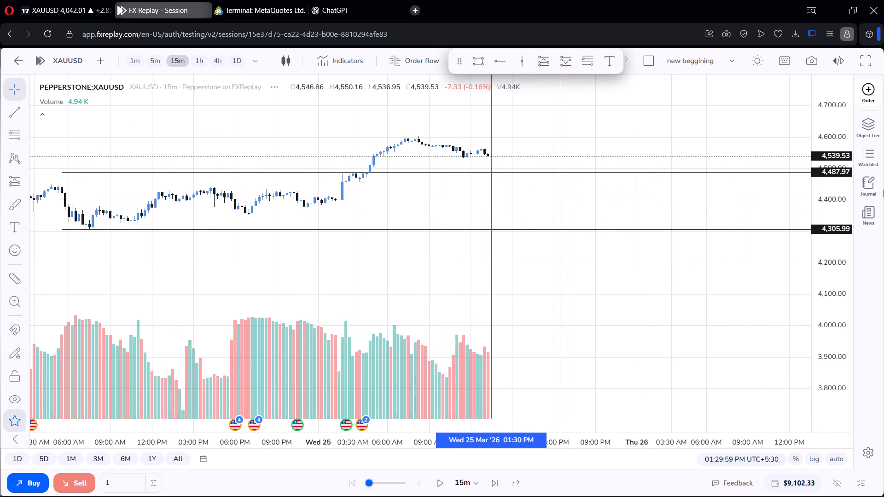
Play the 15-minute XAUUSD replay forward one candle, pausing at about 01:45 PM on 25 March.
{"action": "scroll", "coordinate": [832, 211], "scroll_direction": "up", "scroll_amount": 11}
{"action": "scroll", "coordinate": [518, 205], "scroll_direction": "down", "scroll_amount": 7}
{"action": "left_click_drag", "start_coordinate": [430, 133], "coordinate": [446, 245]}
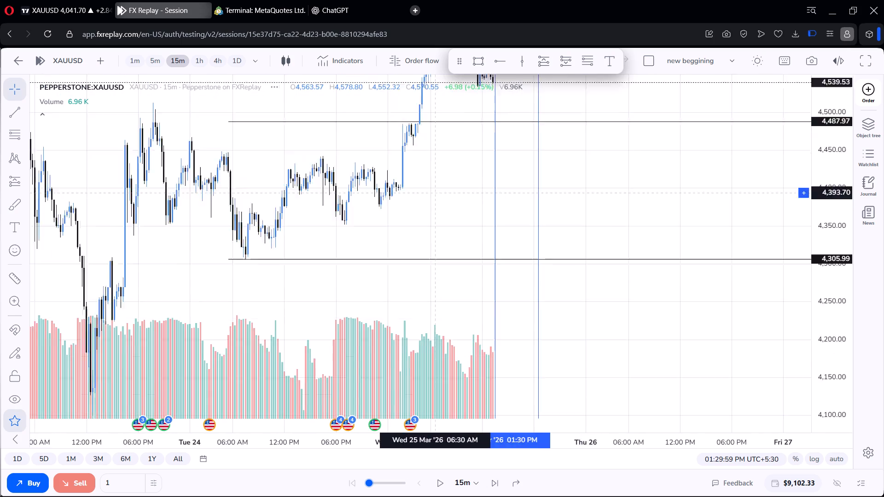
{"action": "left_click_drag", "start_coordinate": [446, 245], "coordinate": [472, 306]}
{"action": "scroll", "coordinate": [464, 268], "scroll_direction": "up", "scroll_amount": 7}
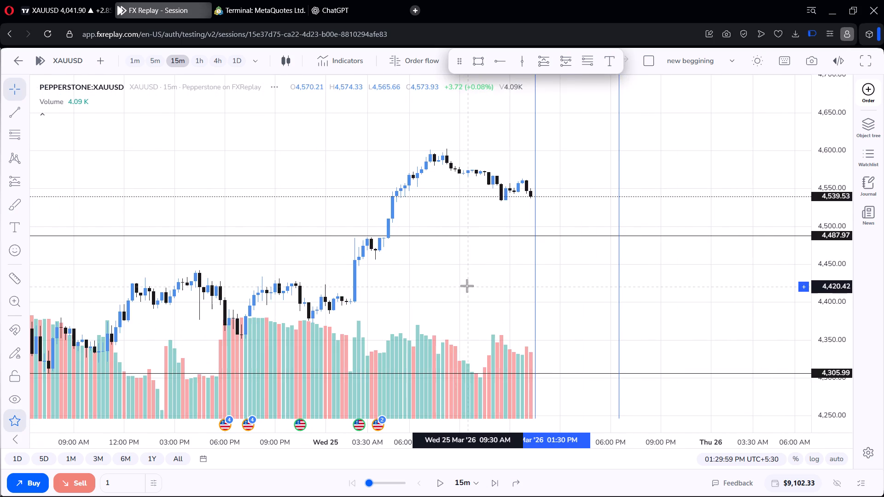
{"action": "left_click", "coordinate": [442, 482]}
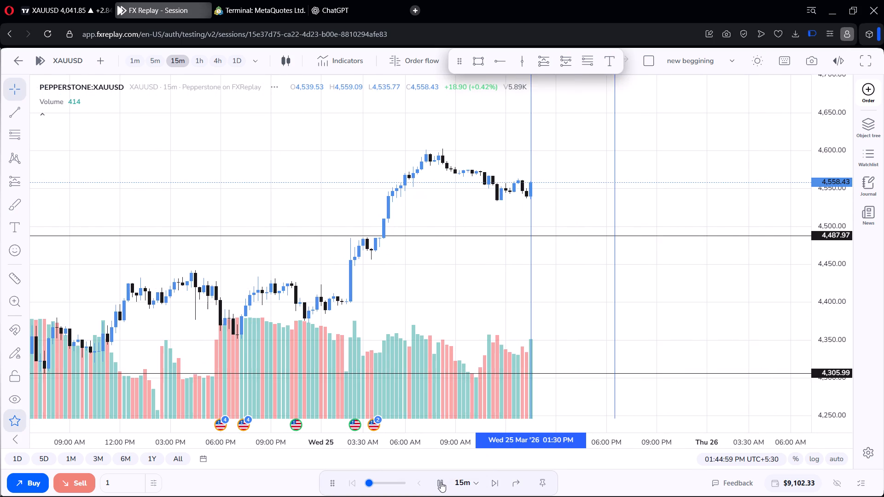
{"action": "left_click", "coordinate": [441, 482]}
Examine price around the 01:30 PM line and advance the 15-minute replay to about 02:00 PM on 25 March.
{"action": "scroll", "coordinate": [560, 150], "scroll_direction": "up", "scroll_amount": 5}
{"action": "scroll", "coordinate": [570, 153], "scroll_direction": "down", "scroll_amount": 7}
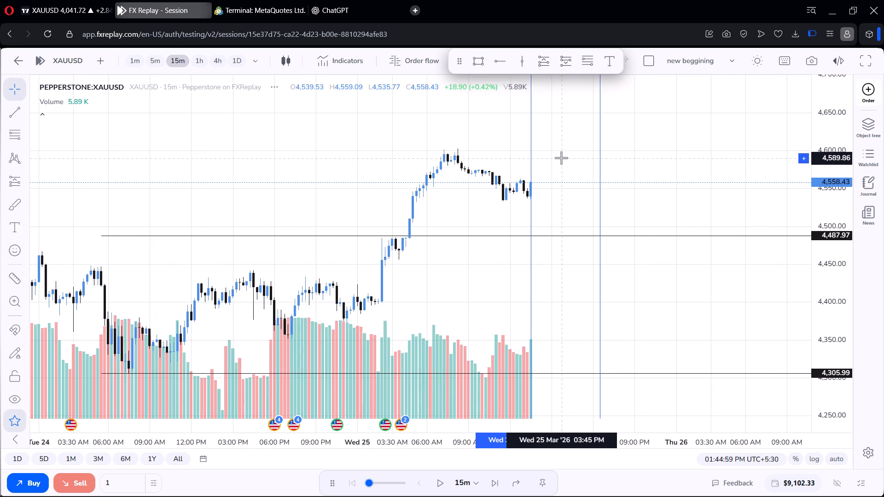
{"action": "left_click_drag", "start_coordinate": [562, 158], "coordinate": [557, 189]}
{"action": "scroll", "coordinate": [536, 204], "scroll_direction": "up", "scroll_amount": 2}
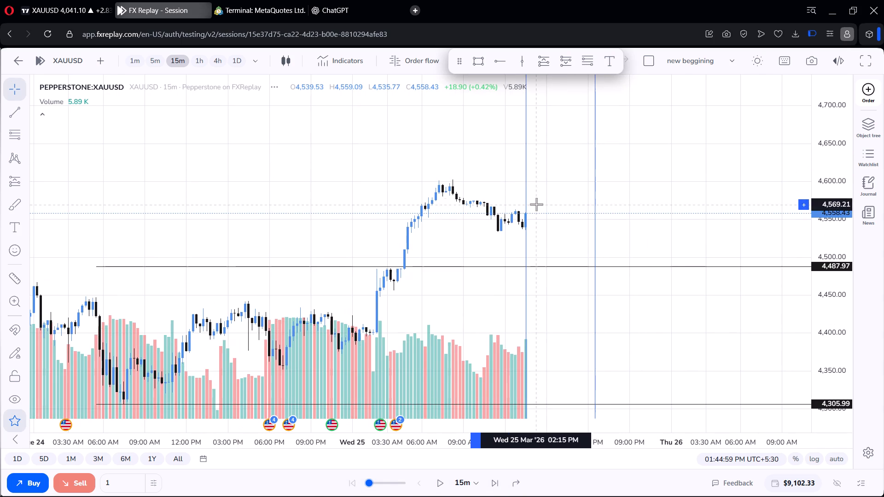
{"action": "scroll", "coordinate": [536, 204], "scroll_direction": "up", "scroll_amount": 1}
{"action": "left_click_drag", "start_coordinate": [488, 231], "coordinate": [497, 168]}
{"action": "left_click", "coordinate": [444, 482]}
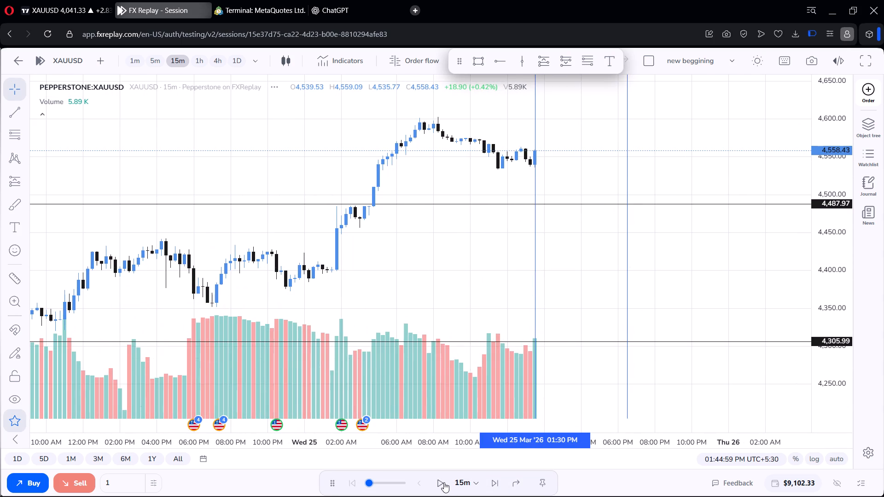
{"action": "left_click", "coordinate": [442, 482]}
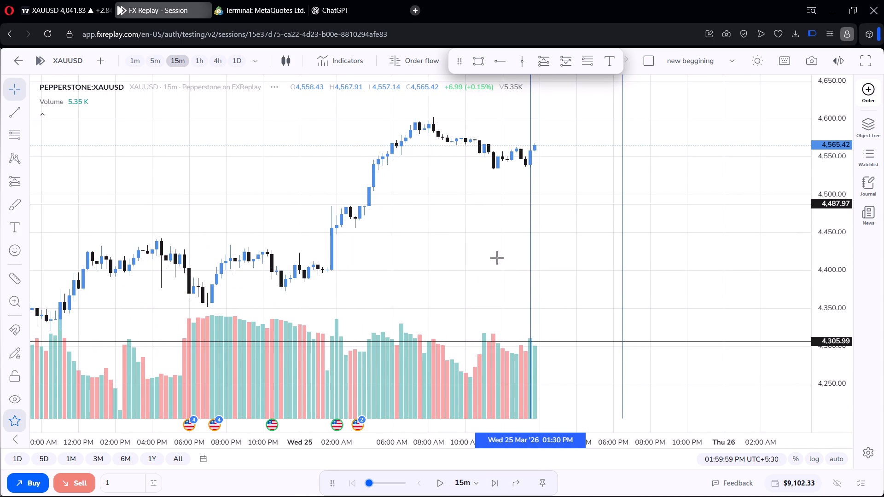
Prepare a XAUUSD buy market order at 4,565.42 with a stop loss at 4,528.52.
{"action": "scroll", "coordinate": [579, 127], "scroll_direction": "down", "scroll_amount": 4}
{"action": "left_click", "coordinate": [863, 101]}
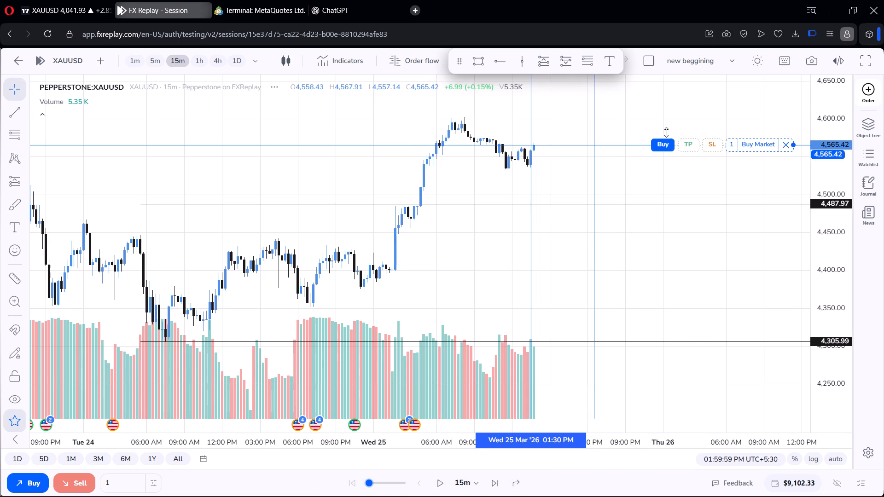
{"action": "left_click_drag", "start_coordinate": [510, 142], "coordinate": [512, 170]}
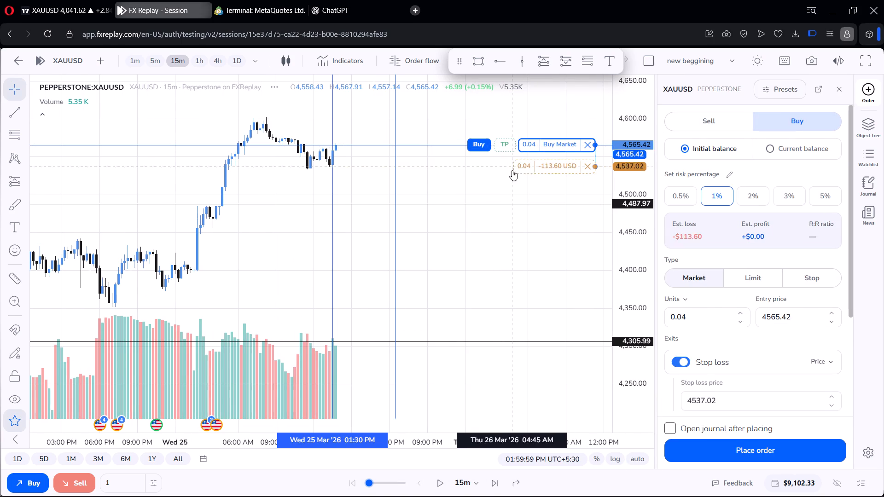
{"action": "left_click_drag", "start_coordinate": [512, 170], "coordinate": [513, 173]}
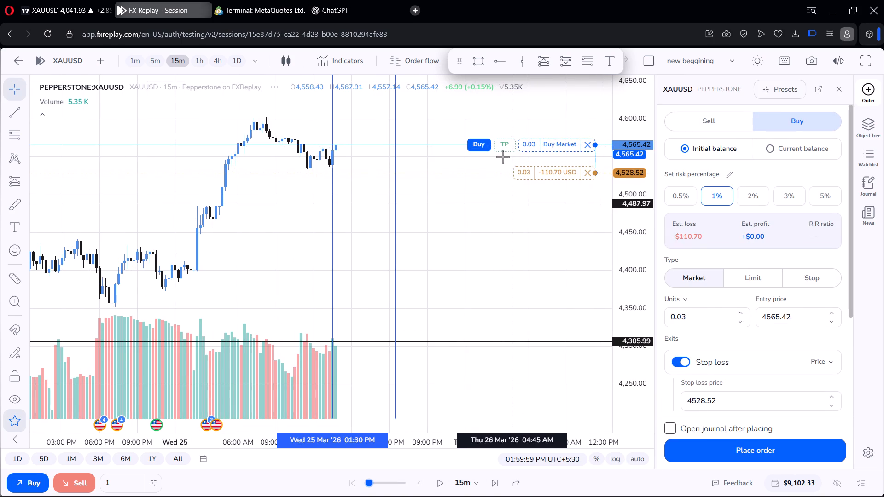
Set the buy order's take profit to 4,651.80 using the earlier highs as reference, and place the order.
{"action": "scroll", "coordinate": [512, 104], "scroll_direction": "down", "scroll_amount": 3}
{"action": "left_click_drag", "start_coordinate": [523, 104], "coordinate": [528, 253]}
{"action": "scroll", "coordinate": [539, 205], "scroll_direction": "down", "scroll_amount": 7}
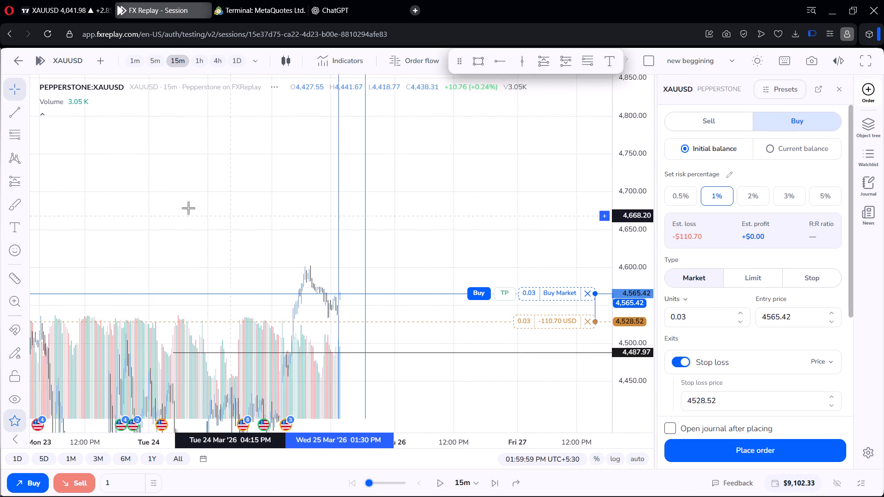
{"action": "left_click_drag", "start_coordinate": [182, 207], "coordinate": [360, 198]}
{"action": "scroll", "coordinate": [331, 200], "scroll_direction": "up", "scroll_amount": 1}
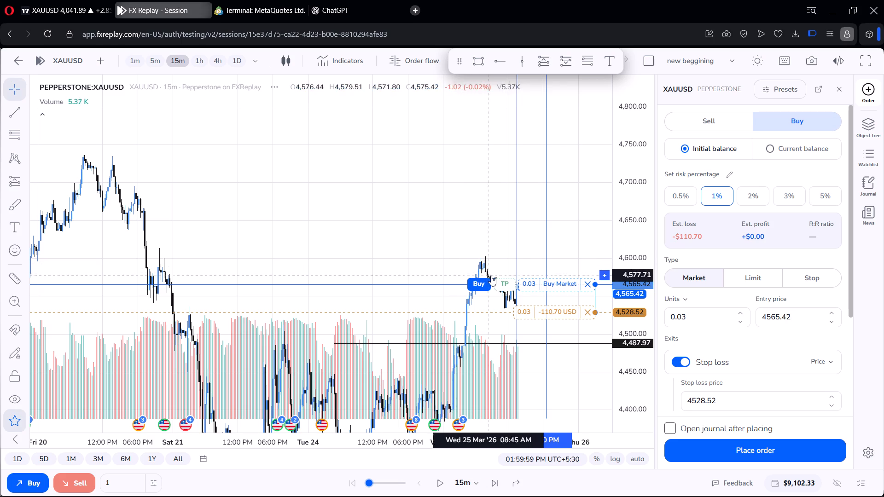
{"action": "left_click_drag", "start_coordinate": [502, 280], "coordinate": [496, 242]}
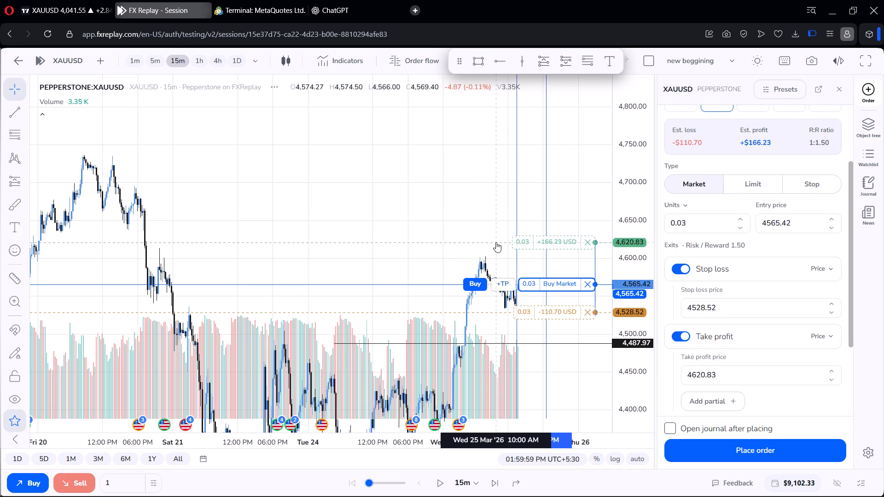
{"action": "left_click_drag", "start_coordinate": [496, 242], "coordinate": [494, 229]}
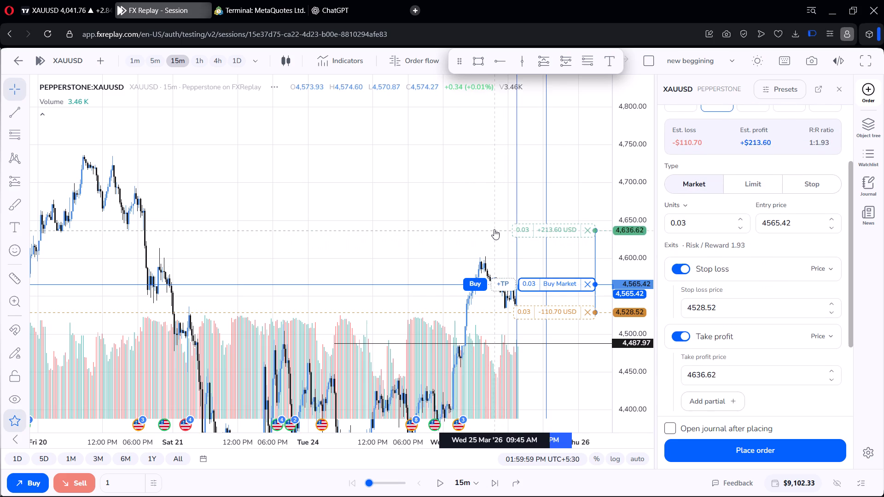
{"action": "left_click_drag", "start_coordinate": [494, 229], "coordinate": [495, 219]}
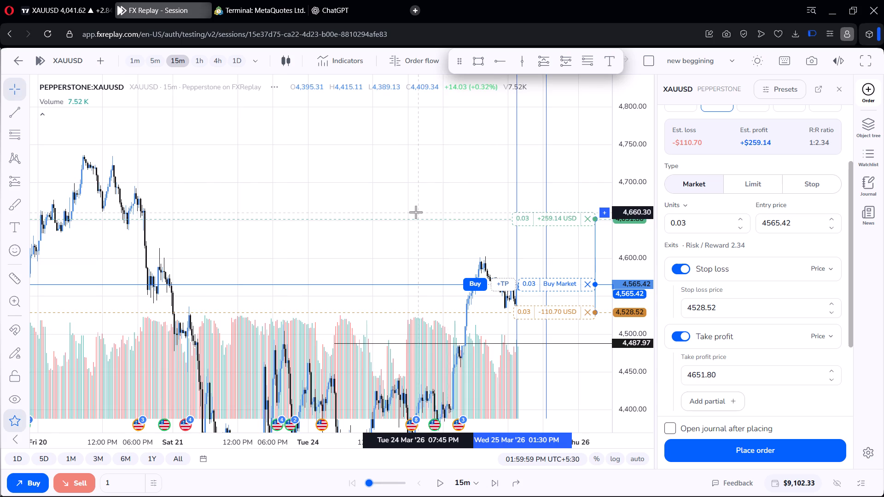
{"action": "scroll", "coordinate": [415, 212], "scroll_direction": "up", "scroll_amount": 1}
{"action": "left_click", "coordinate": [415, 210]}
{"action": "left_click_drag", "start_coordinate": [436, 179], "coordinate": [433, 149]}
{"action": "left_click", "coordinate": [727, 456]}
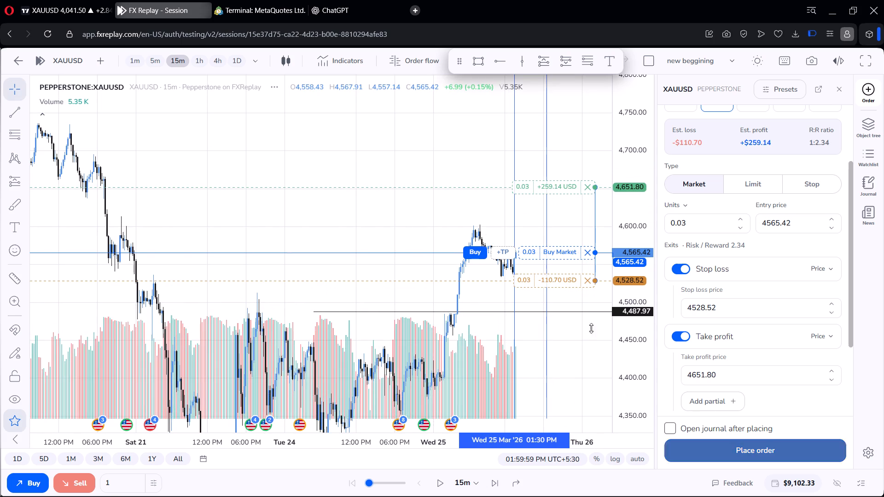
Play the 15-minute replay with the buy position open until about 03:45 PM on 25 March.
{"action": "scroll", "coordinate": [424, 204], "scroll_direction": "up", "scroll_amount": 8}
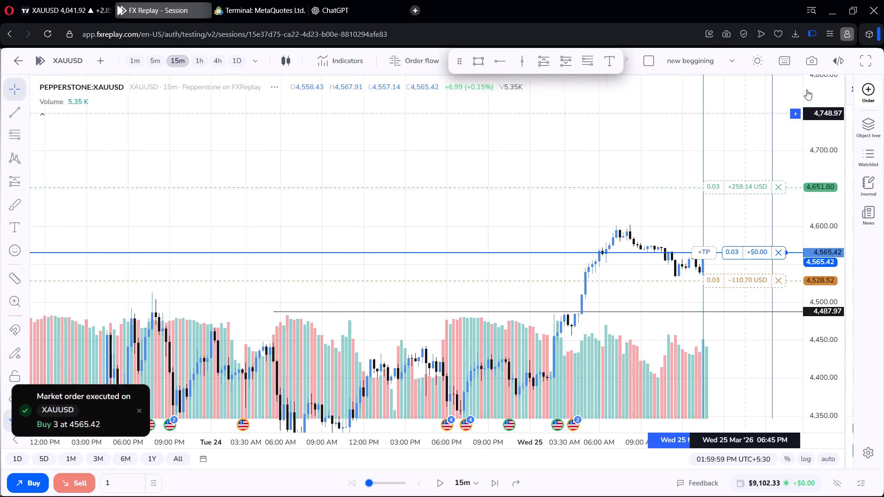
{"action": "scroll", "coordinate": [560, 208], "scroll_direction": "down", "scroll_amount": 5}
{"action": "left_click_drag", "start_coordinate": [605, 171], "coordinate": [407, 129]}
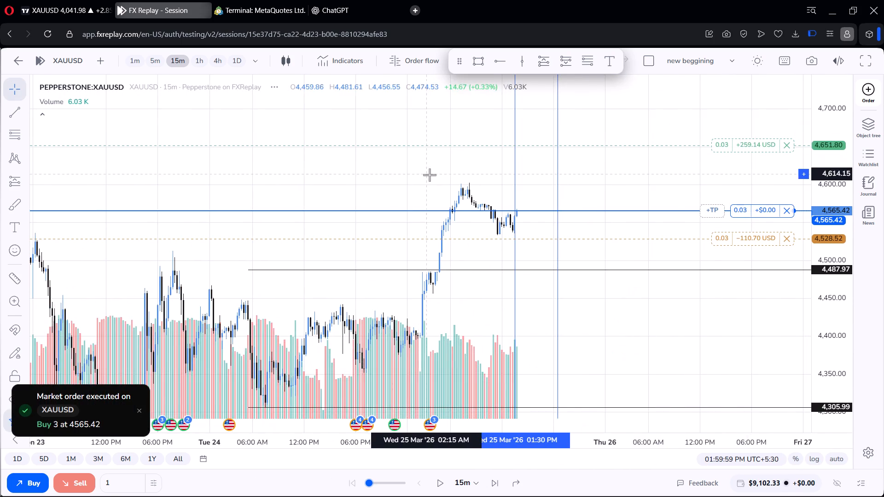
{"action": "scroll", "coordinate": [430, 175], "scroll_direction": "up", "scroll_amount": 1}
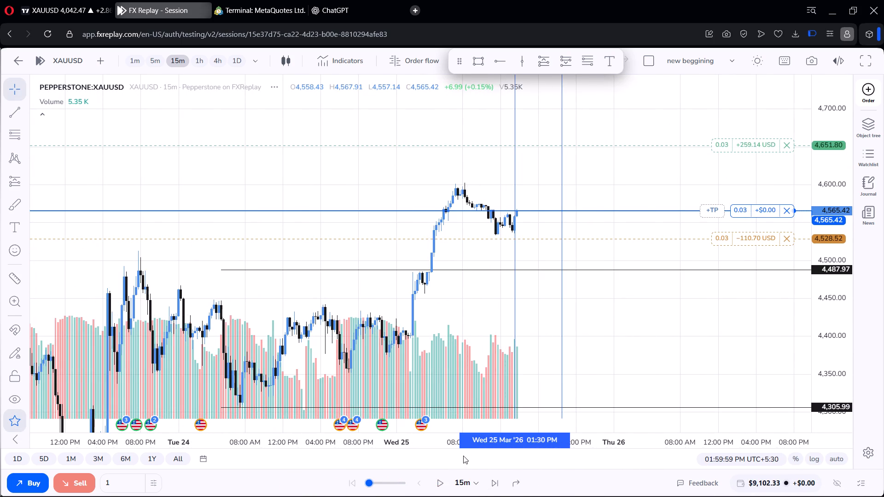
{"action": "left_click", "coordinate": [442, 480]}
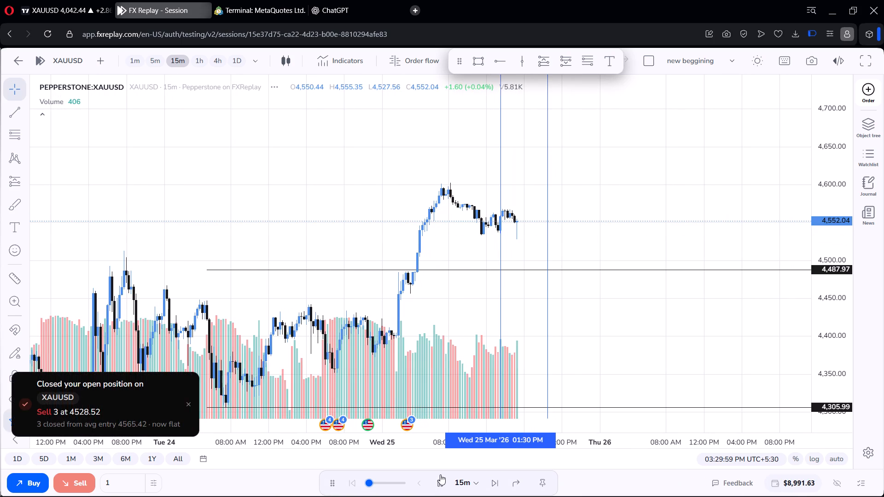
{"action": "left_click", "coordinate": [440, 474]}
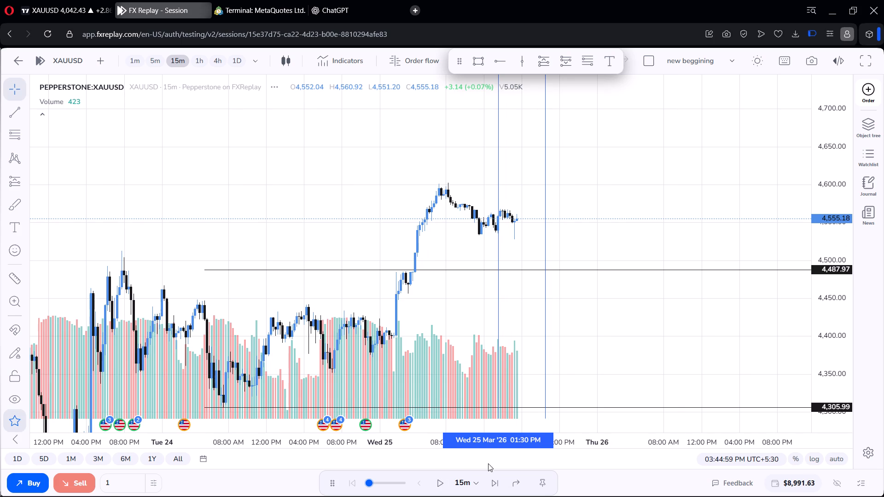
Switch XAUUSD to the 5-minute timeframe and resume the replay from 03:45 PM on 25 March.
{"action": "left_click", "coordinate": [159, 58]}
{"action": "scroll", "coordinate": [298, 183], "scroll_direction": "down", "scroll_amount": 2}
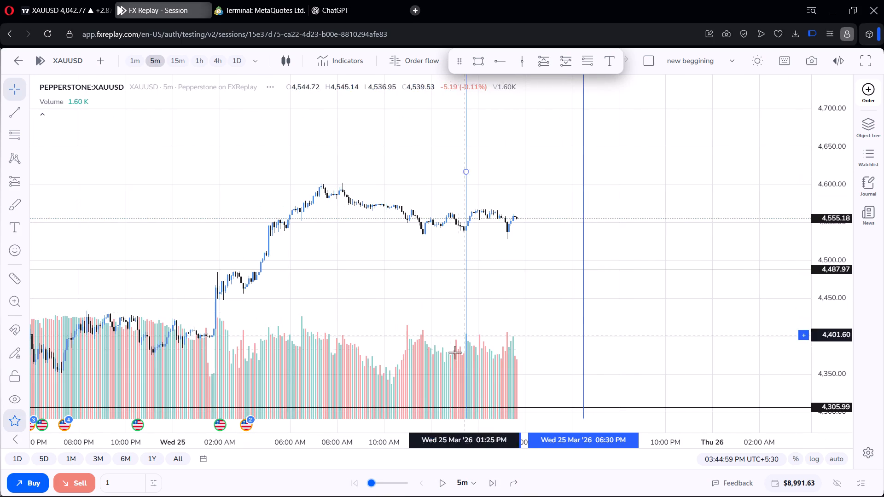
{"action": "left_click", "coordinate": [447, 482]}
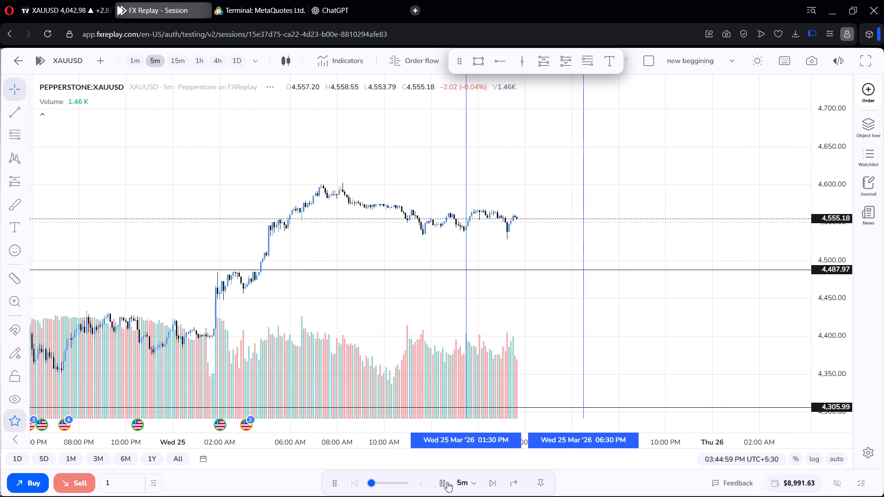
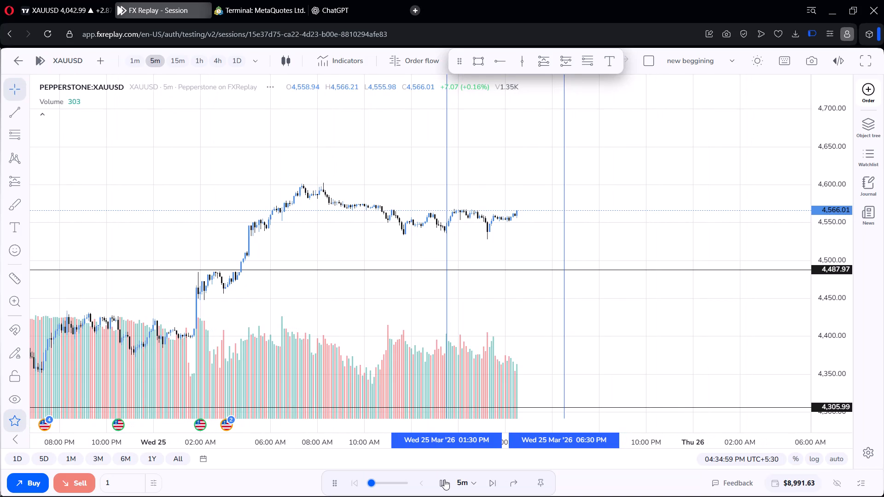
Continue the 5-minute replay in short runs and pause it at about 04:55 PM on 25 March.
{"action": "left_click", "coordinate": [444, 480]}
{"action": "left_click", "coordinate": [444, 480]}
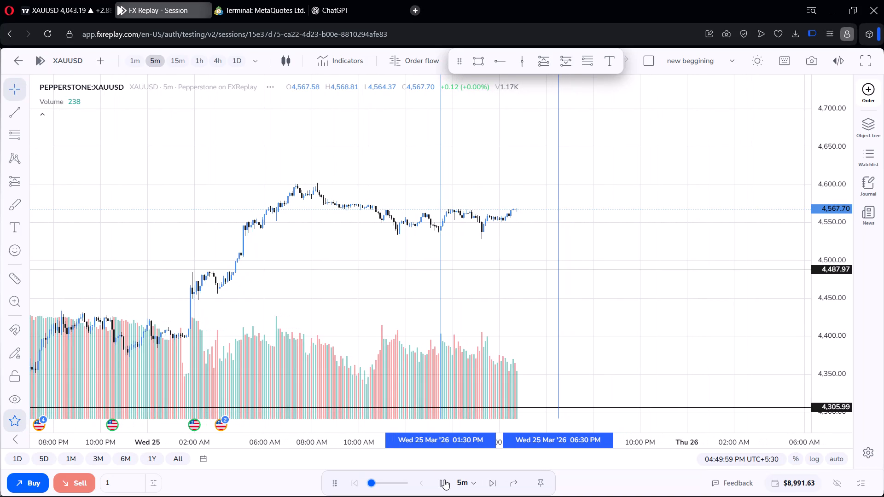
{"action": "left_click", "coordinate": [444, 479]}
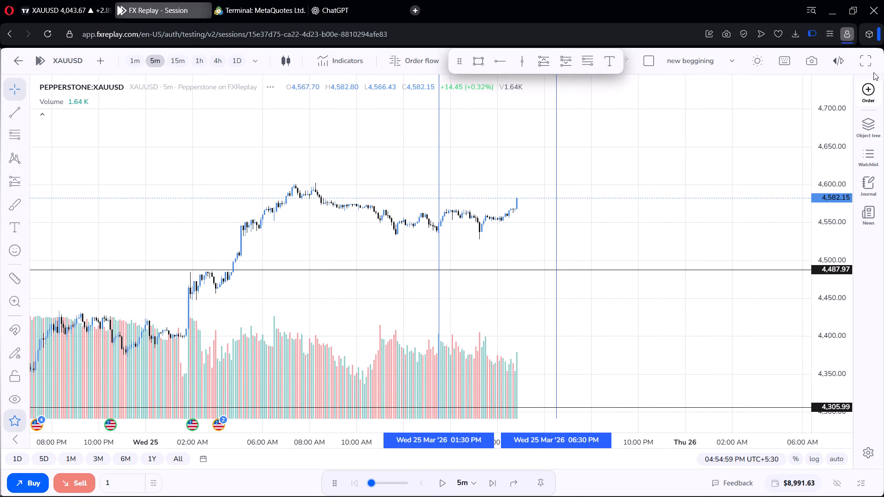
Place a XAUUSD buy market order at 4,582.15 with a stop loss at 4,543.10 and a take profit at 4,643.91.
{"action": "left_click", "coordinate": [876, 90]}
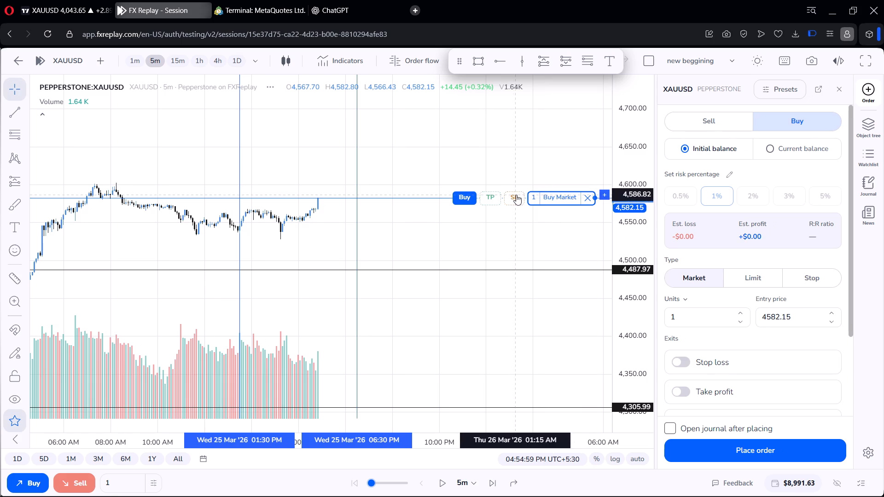
{"action": "left_click_drag", "start_coordinate": [516, 195], "coordinate": [524, 227]}
{"action": "left_click_drag", "start_coordinate": [504, 194], "coordinate": [523, 99]}
{"action": "scroll", "coordinate": [523, 96], "scroll_direction": "down", "scroll_amount": 6}
{"action": "left_click_drag", "start_coordinate": [509, 118], "coordinate": [539, 151]}
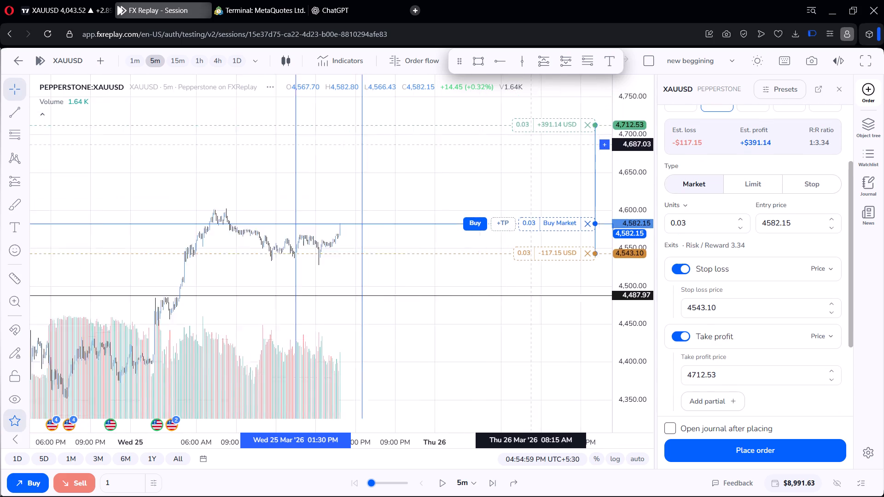
{"action": "left_click_drag", "start_coordinate": [539, 151], "coordinate": [638, 173]}
{"action": "scroll", "coordinate": [599, 168], "scroll_direction": "down", "scroll_amount": 13}
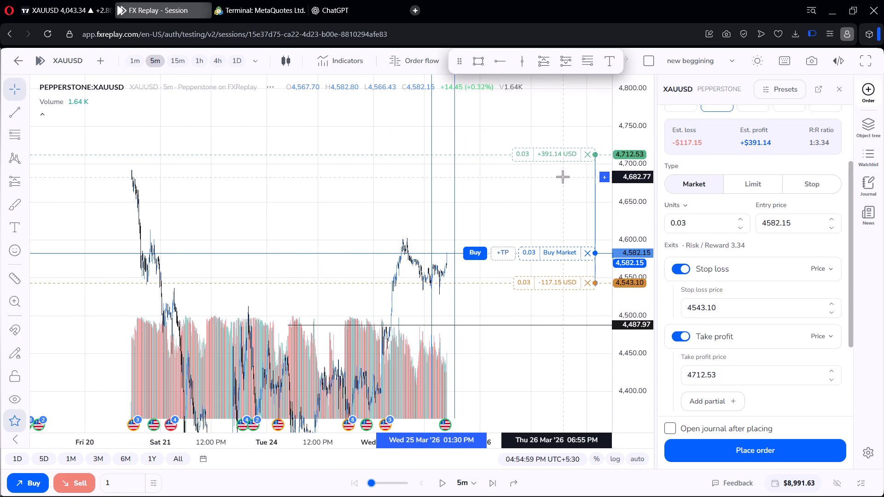
{"action": "scroll", "coordinate": [559, 179], "scroll_direction": "up", "scroll_amount": 4}
{"action": "left_click_drag", "start_coordinate": [546, 185], "coordinate": [608, 150]}
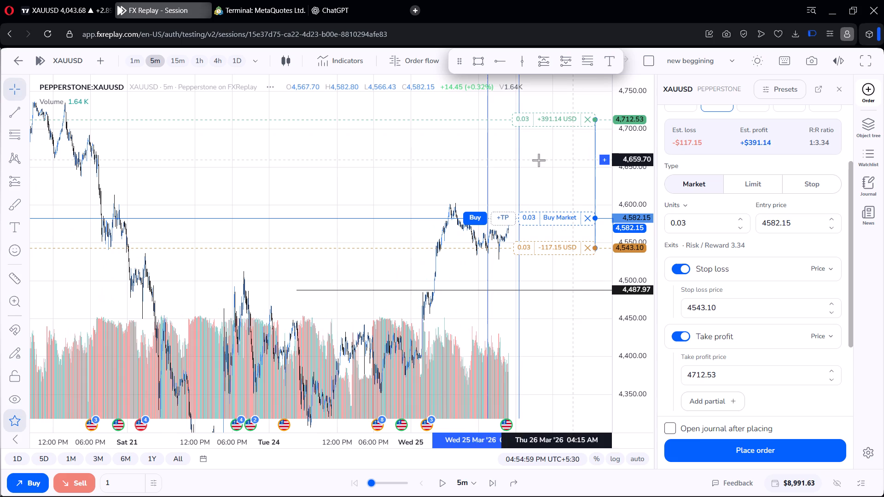
{"action": "left_click_drag", "start_coordinate": [565, 120], "coordinate": [568, 134]}
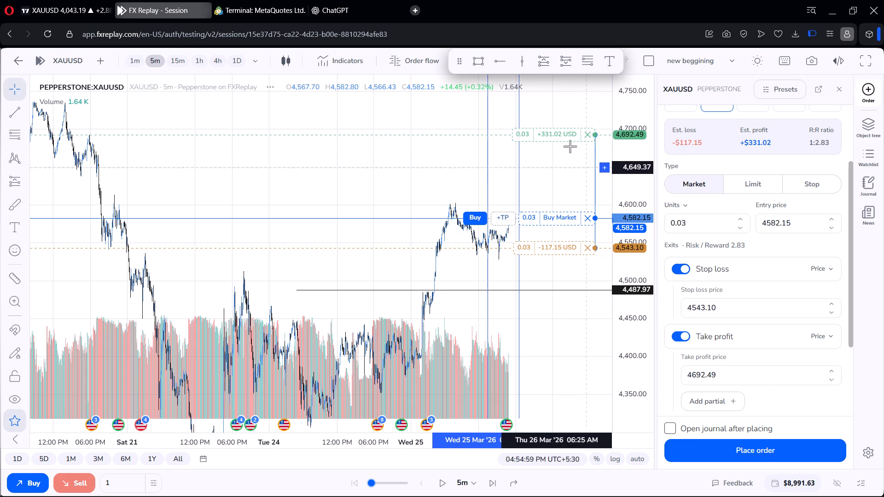
{"action": "left_click_drag", "start_coordinate": [559, 131], "coordinate": [564, 171]}
{"action": "left_click", "coordinate": [755, 439]}
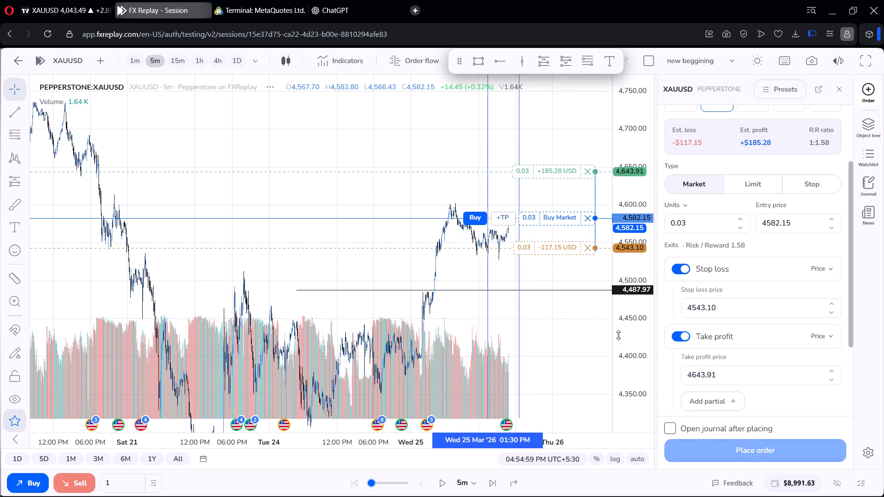
Play the 5-minute replay with the buy position open and pause at about 06:35 PM on 25 March.
{"action": "scroll", "coordinate": [655, 216], "scroll_direction": "up", "scroll_amount": 9}
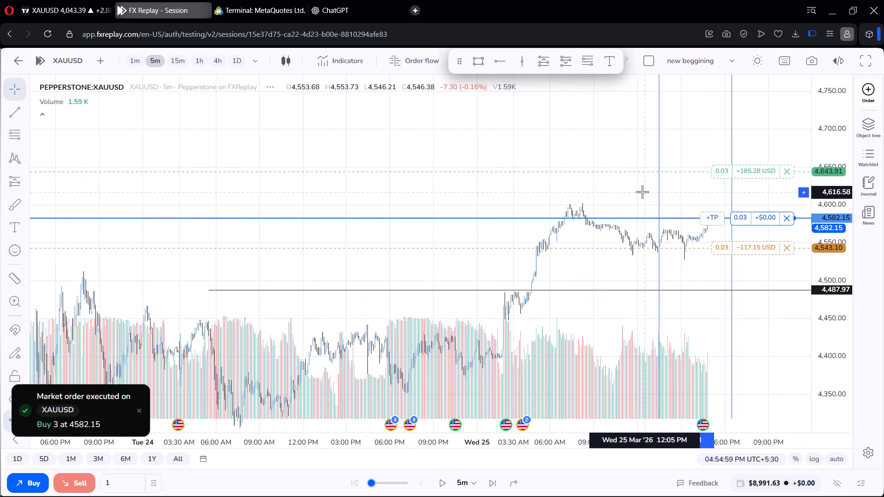
{"action": "scroll", "coordinate": [647, 225], "scroll_direction": "up", "scroll_amount": 8}
{"action": "scroll", "coordinate": [657, 187], "scroll_direction": "down", "scroll_amount": 5}
{"action": "left_click_drag", "start_coordinate": [682, 186], "coordinate": [682, 186]}
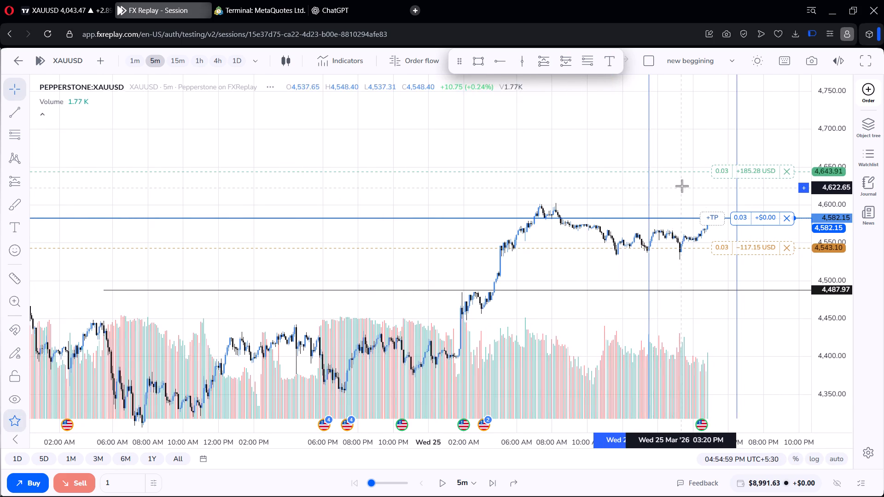
{"action": "left_click_drag", "start_coordinate": [682, 186], "coordinate": [616, 156]}
{"action": "scroll", "coordinate": [602, 168], "scroll_direction": "up", "scroll_amount": 2}
{"action": "left_click_drag", "start_coordinate": [507, 462], "coordinate": [465, 476]}
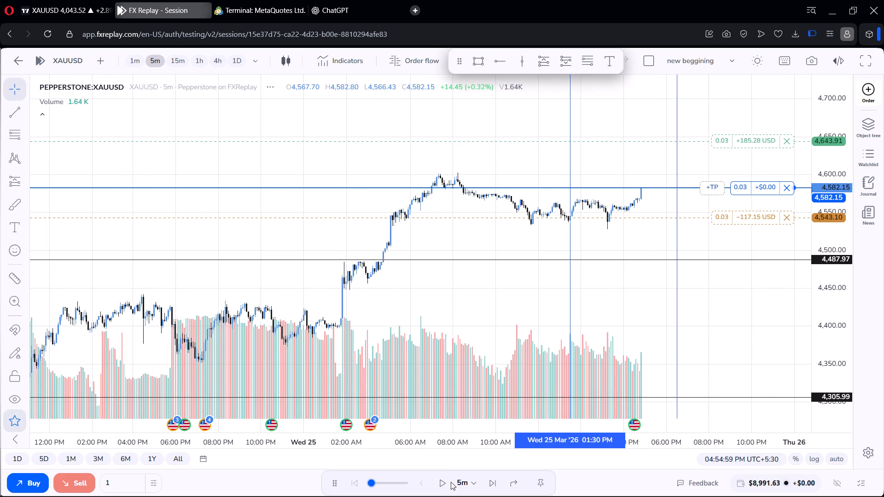
{"action": "left_click", "coordinate": [449, 484]}
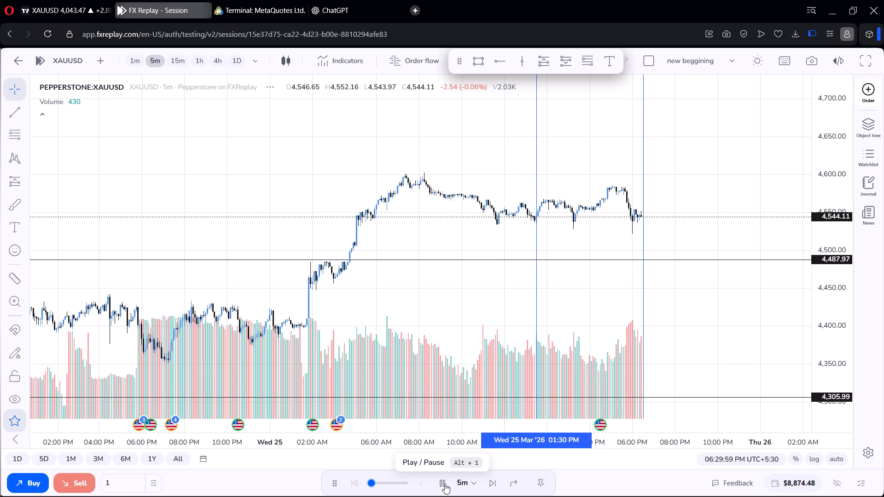
{"action": "left_click", "coordinate": [445, 484]}
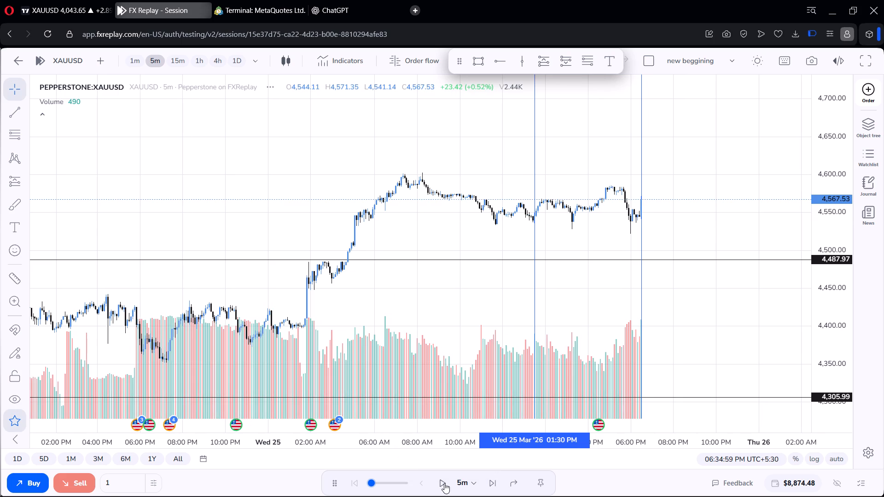
Place a XAUUSD buy market order at 4,567.53 with a stop loss at 4,532.77 and a take profit at 4,670.02.
{"action": "left_click", "coordinate": [875, 90]}
{"action": "left_click_drag", "start_coordinate": [511, 199], "coordinate": [515, 221]}
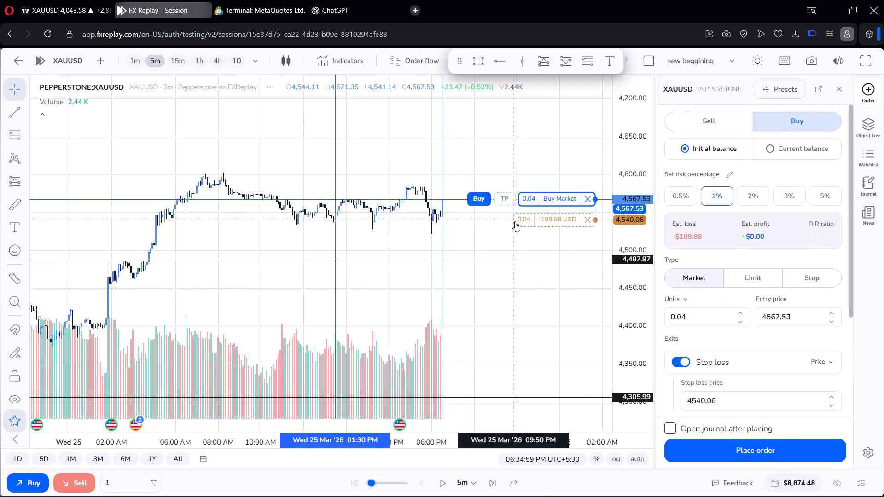
{"action": "left_click_drag", "start_coordinate": [515, 221], "coordinate": [516, 225]}
{"action": "left_click_drag", "start_coordinate": [507, 196], "coordinate": [518, 111]}
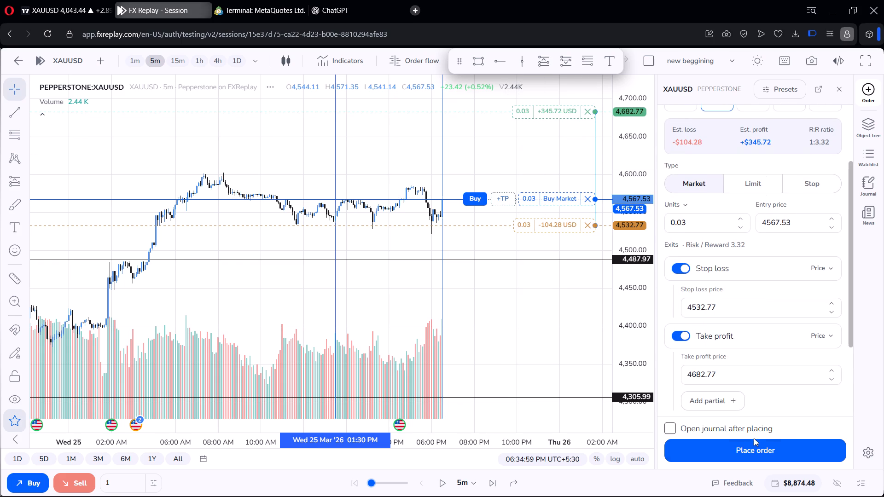
{"action": "left_click_drag", "start_coordinate": [552, 109], "coordinate": [553, 121]}
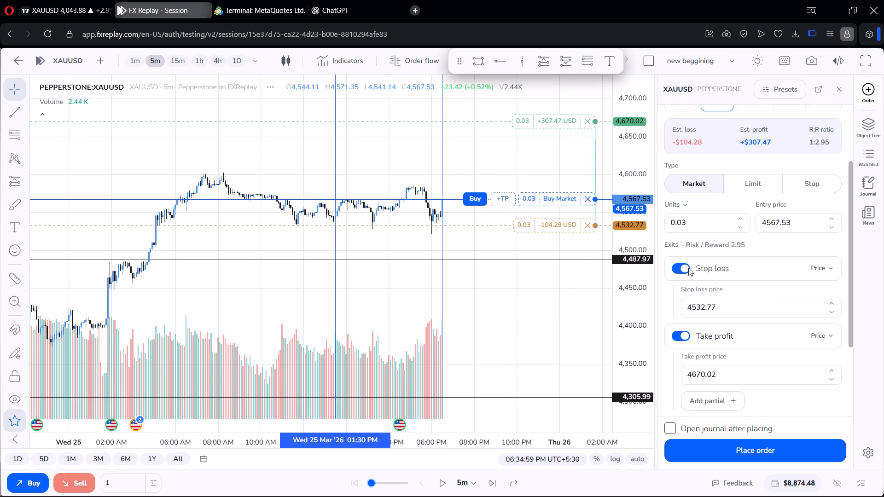
{"action": "left_click", "coordinate": [764, 447]}
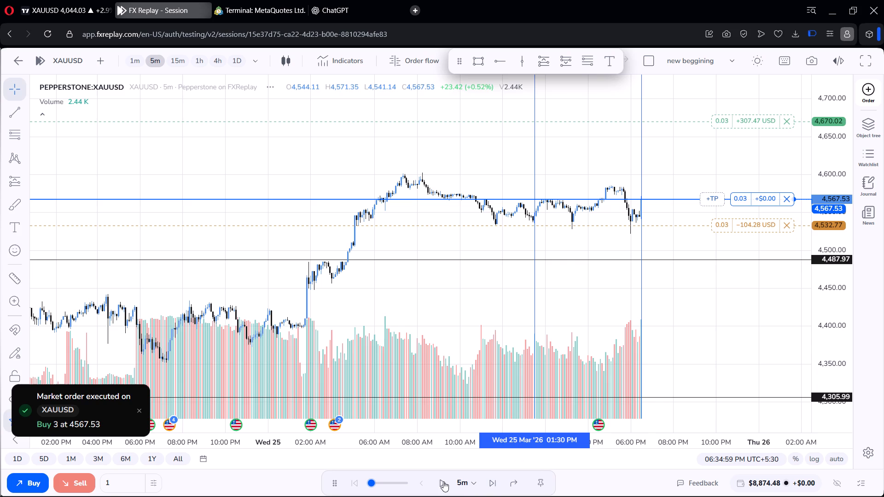
Play the 5-minute replay with the new buy position until about 10:25 PM on 25 March.
{"action": "left_click", "coordinate": [442, 481]}
{"action": "scroll", "coordinate": [634, 122], "scroll_direction": "up", "scroll_amount": 3}
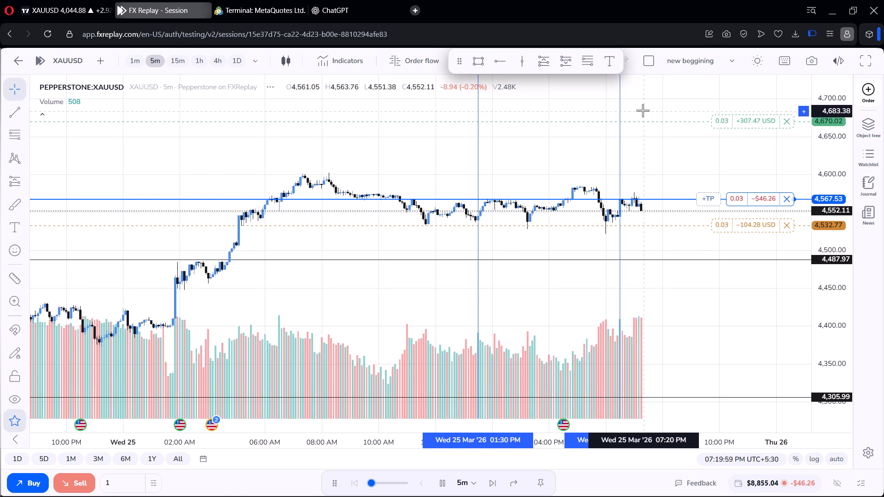
{"action": "scroll", "coordinate": [643, 110], "scroll_direction": "down", "scroll_amount": 6}
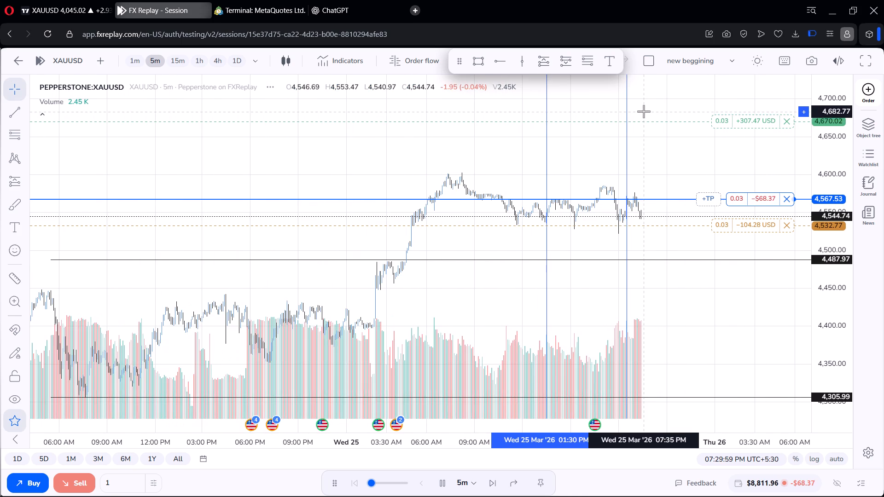
{"action": "scroll", "coordinate": [651, 117], "scroll_direction": "up", "scroll_amount": 5}
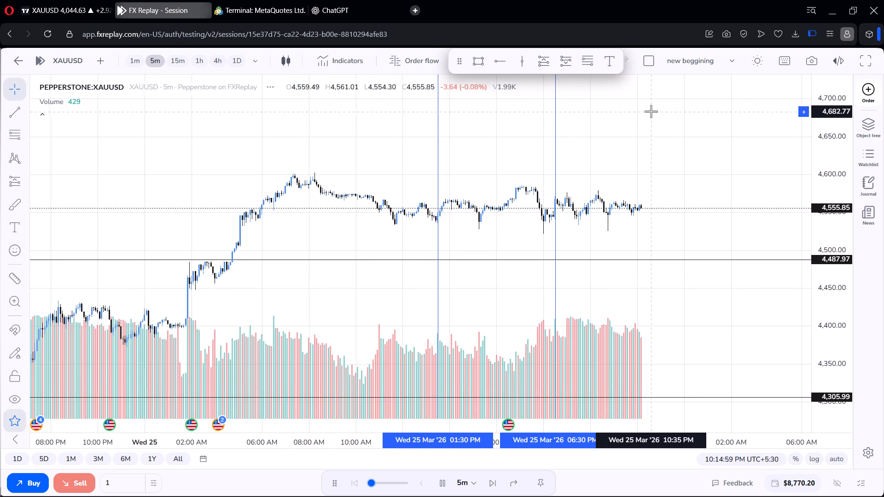
{"action": "scroll", "coordinate": [651, 111], "scroll_direction": "down", "scroll_amount": 5}
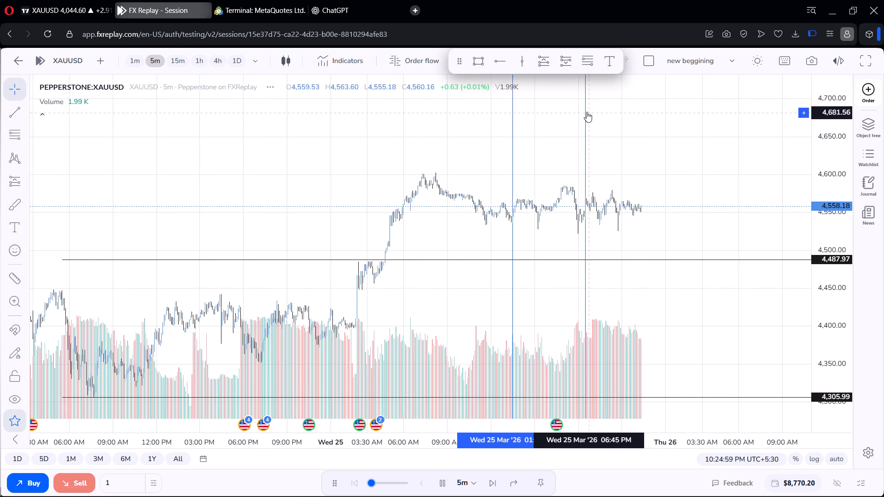
Delete the 06:30 PM and 01:30 PM vertical time lines of 25 March from the chart.
{"action": "left_click", "coordinate": [583, 112]}
{"action": "left_click", "coordinate": [824, 186]}
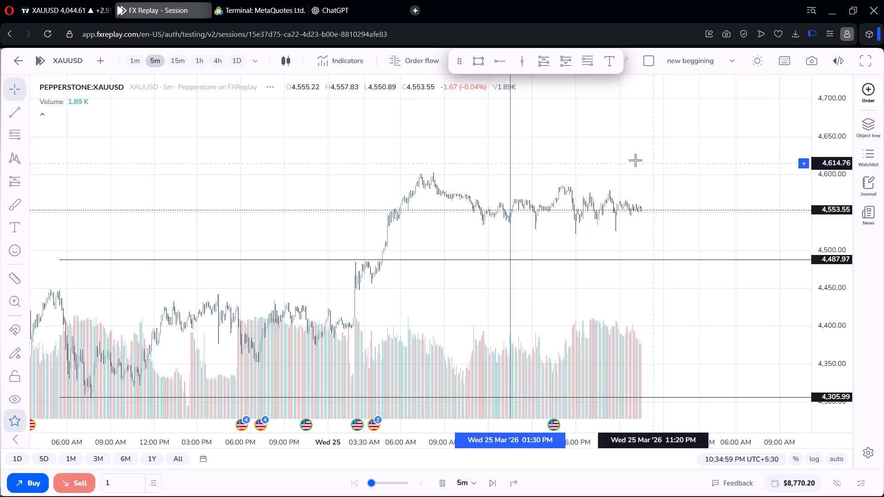
{"action": "left_click", "coordinate": [507, 140]}
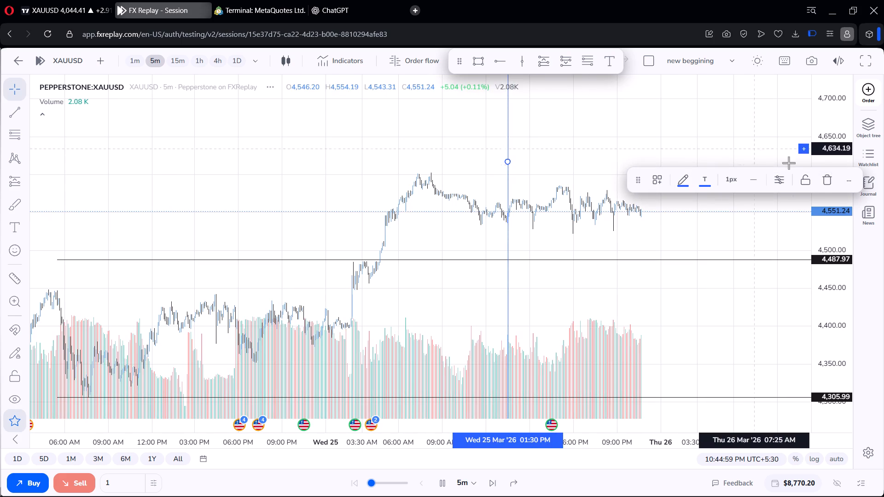
{"action": "left_click", "coordinate": [823, 183]}
Switch XAUUSD to the daily timeframe.
{"action": "scroll", "coordinate": [650, 156], "scroll_direction": "up", "scroll_amount": 4}
{"action": "scroll", "coordinate": [657, 142], "scroll_direction": "down", "scroll_amount": 7}
{"action": "left_click_drag", "start_coordinate": [624, 158], "coordinate": [646, 97]}
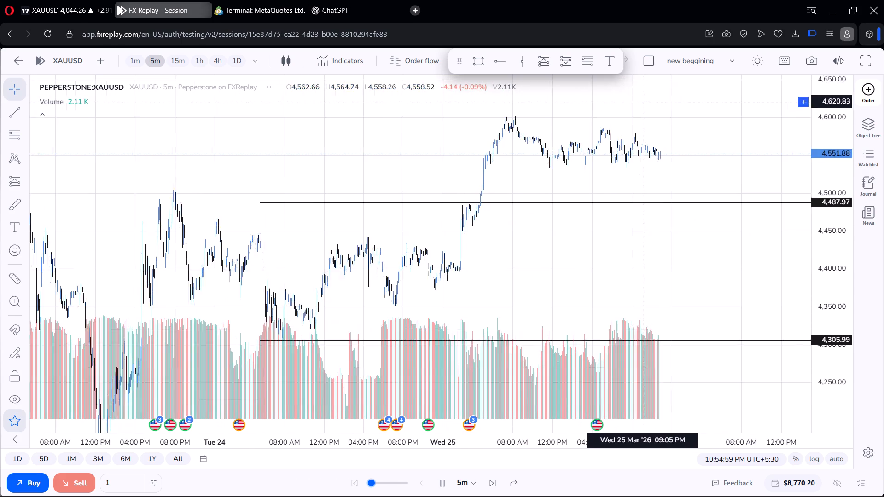
{"action": "left_click_drag", "start_coordinate": [646, 97], "coordinate": [654, 86]}
{"action": "right_click_drag", "start_coordinate": [606, 116], "coordinate": [604, 110]}
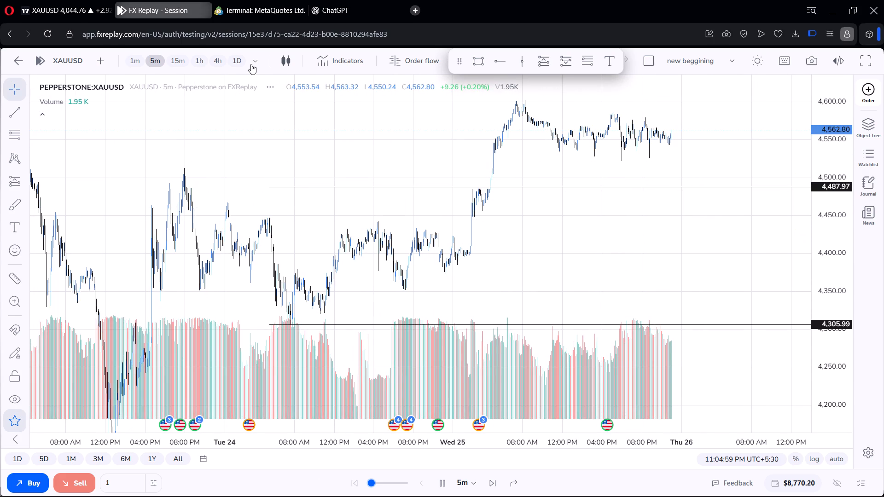
{"action": "left_click", "coordinate": [239, 61]}
{"action": "scroll", "coordinate": [671, 169], "scroll_direction": "up", "scroll_amount": 3}
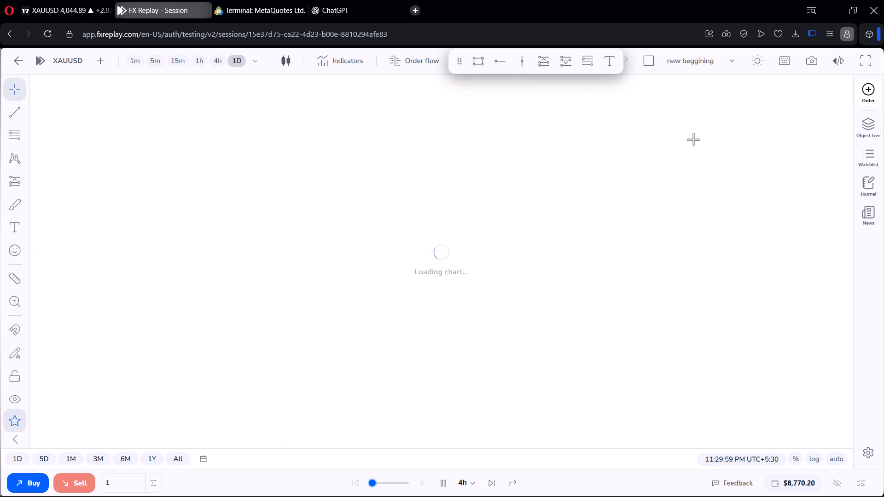
Remove the two remaining drawings, the horizontal levels at 4,487.97 and 4,305.99, from the daily chart.
{"action": "right_click", "coordinate": [713, 178]}
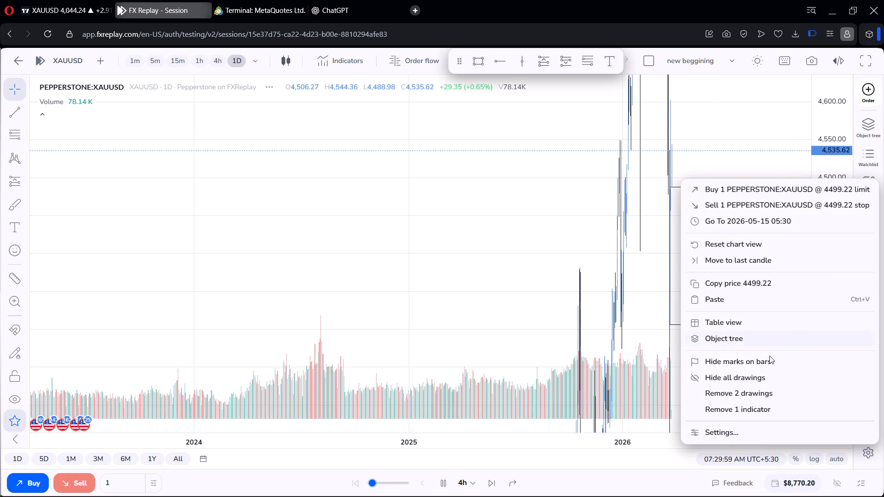
{"action": "left_click", "coordinate": [773, 390]}
{"action": "scroll", "coordinate": [651, 239], "scroll_direction": "up", "scroll_amount": 3}
{"action": "scroll", "coordinate": [827, 172], "scroll_direction": "down", "scroll_amount": 5}
{"action": "scroll", "coordinate": [851, 138], "scroll_direction": "down", "scroll_amount": 14}
{"action": "scroll", "coordinate": [606, 138], "scroll_direction": "up", "scroll_amount": 11}
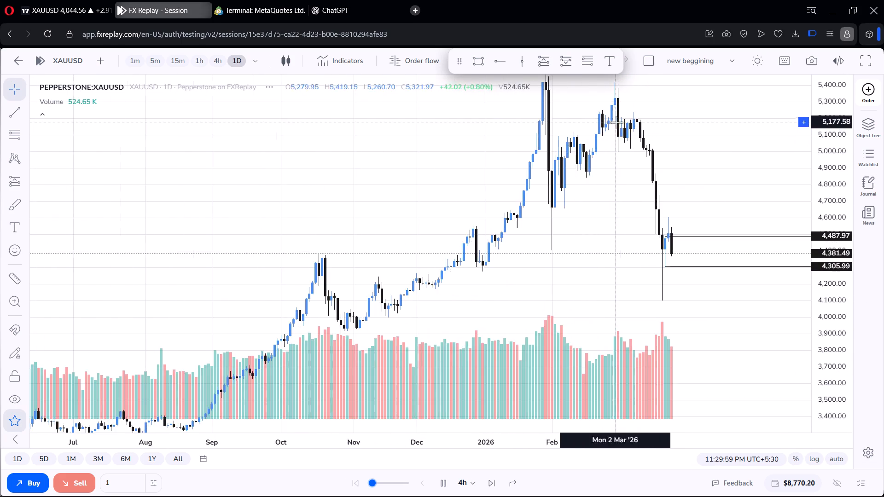
{"action": "scroll", "coordinate": [616, 122], "scroll_direction": "up", "scroll_amount": 6}
{"action": "right_click_drag", "start_coordinate": [763, 233], "coordinate": [762, 229]}
{"action": "right_click", "coordinate": [739, 176]}
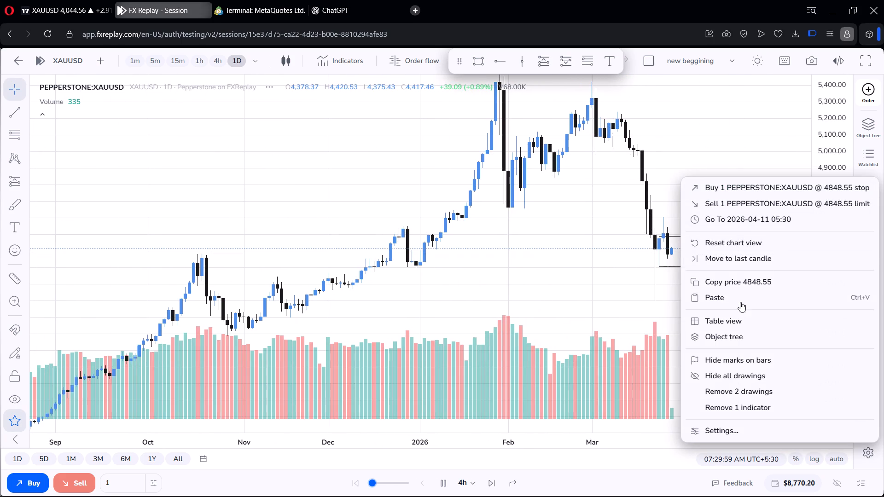
{"action": "left_click", "coordinate": [748, 393]}
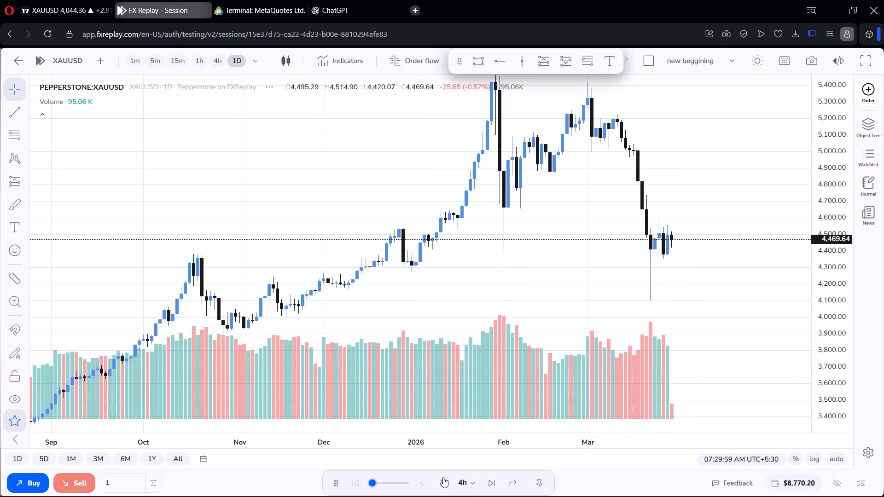
Pause the replay at about 11:30 AM on 30 March.
{"action": "left_click", "coordinate": [442, 478]}
Examine the daily XAUUSD candles leading up to 30 March.
{"action": "scroll", "coordinate": [646, 249], "scroll_direction": "up", "scroll_amount": 3}
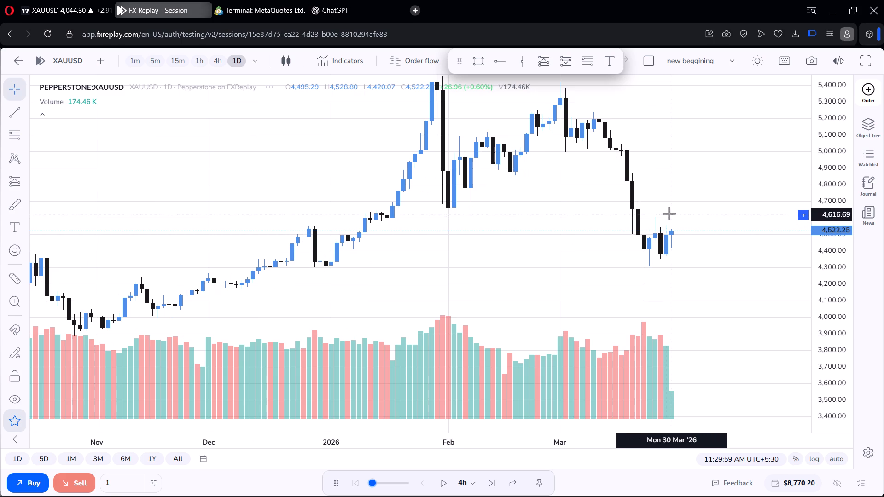
{"action": "scroll", "coordinate": [663, 227], "scroll_direction": "up", "scroll_amount": 3}
{"action": "scroll", "coordinate": [663, 220], "scroll_direction": "down", "scroll_amount": 6}
{"action": "left_click_drag", "start_coordinate": [684, 217], "coordinate": [683, 143]}
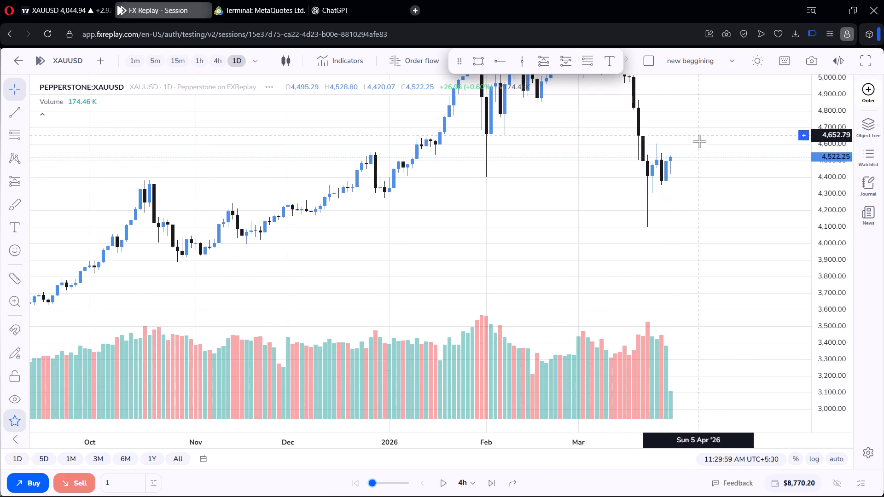
{"action": "left_click_drag", "start_coordinate": [694, 134], "coordinate": [695, 161]}
{"action": "scroll", "coordinate": [807, 153], "scroll_direction": "up", "scroll_amount": 6}
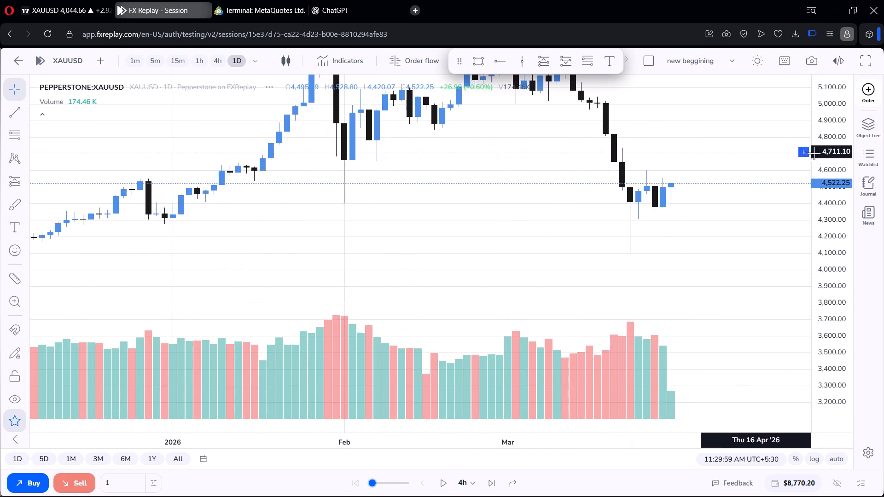
{"action": "scroll", "coordinate": [836, 147], "scroll_direction": "down", "scroll_amount": 4}
{"action": "scroll", "coordinate": [727, 151], "scroll_direction": "down", "scroll_amount": 12}
{"action": "left_click_drag", "start_coordinate": [659, 165], "coordinate": [681, 88]}
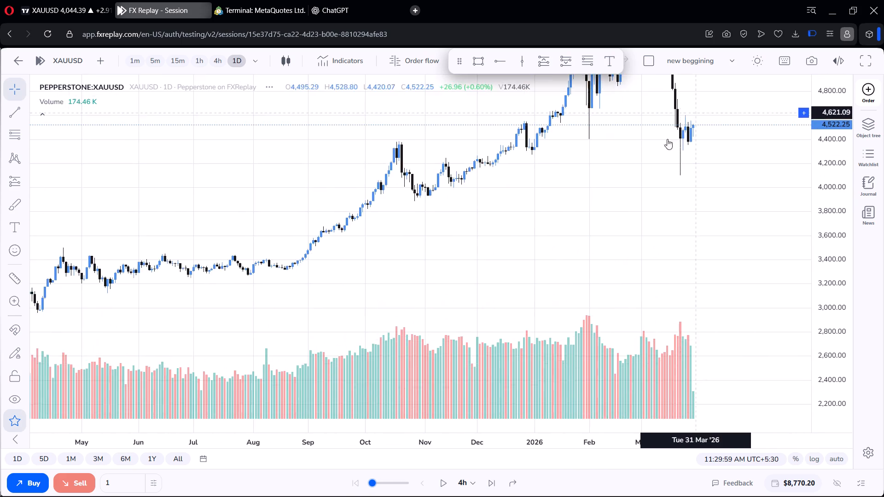
{"action": "scroll", "coordinate": [662, 139], "scroll_direction": "up", "scroll_amount": 4}
{"action": "scroll", "coordinate": [663, 125], "scroll_direction": "down", "scroll_amount": 6}
{"action": "left_click_drag", "start_coordinate": [720, 94], "coordinate": [697, 127]}
{"action": "scroll", "coordinate": [696, 131], "scroll_direction": "up", "scroll_amount": 6}
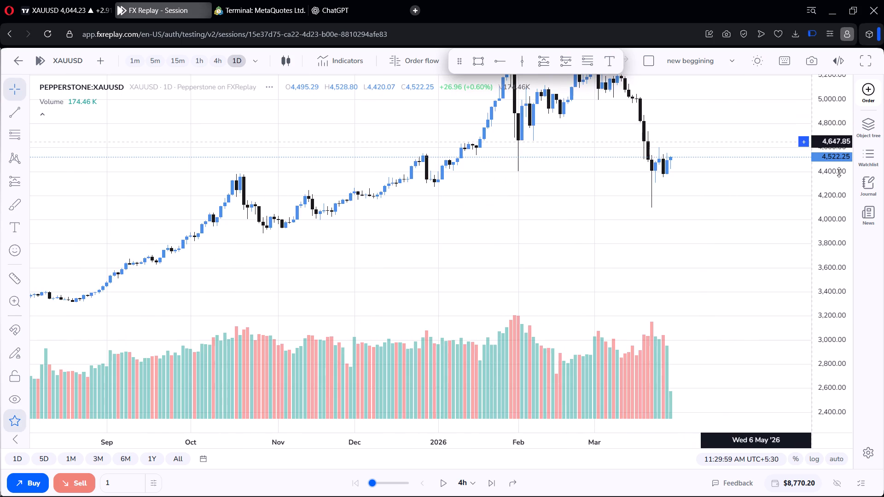
{"action": "scroll", "coordinate": [820, 173], "scroll_direction": "up", "scroll_amount": 10}
{"action": "scroll", "coordinate": [598, 172], "scroll_direction": "up", "scroll_amount": 4}
{"action": "left_click_drag", "start_coordinate": [600, 161], "coordinate": [570, 295]}
{"action": "left_click_drag", "start_coordinate": [668, 158], "coordinate": [647, 137]}
{"action": "scroll", "coordinate": [639, 147], "scroll_direction": "up", "scroll_amount": 7}
{"action": "scroll", "coordinate": [654, 153], "scroll_direction": "down", "scroll_amount": 7}
{"action": "left_click_drag", "start_coordinate": [655, 159], "coordinate": [660, 97]}
{"action": "scroll", "coordinate": [671, 135], "scroll_direction": "down", "scroll_amount": 4}
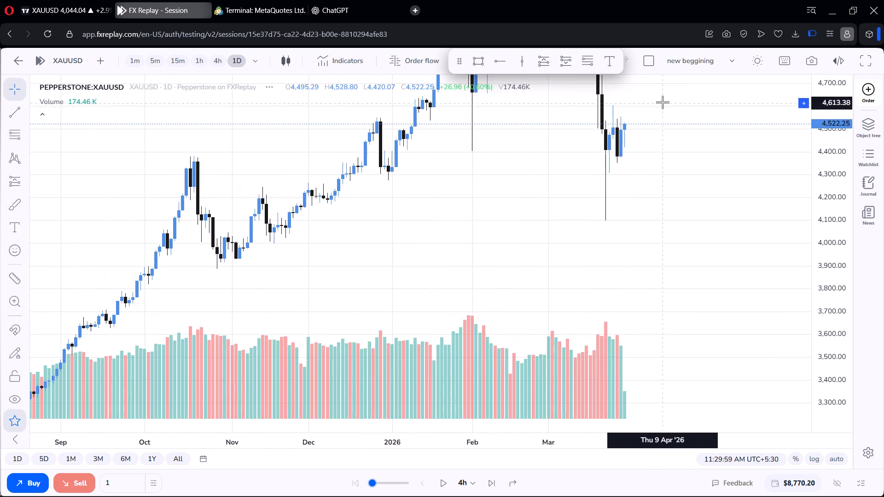
{"action": "left_click_drag", "start_coordinate": [664, 101], "coordinate": [638, 112]}
Mark the high and low of the 27 March daily candle with horizontal rays at about 4,556.92 and 4,375.46.
{"action": "left_click", "coordinate": [496, 62]}
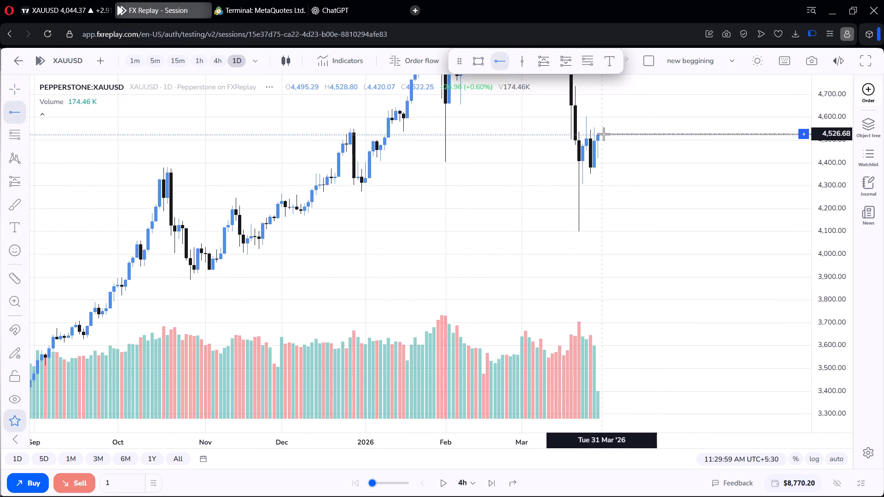
{"action": "left_click", "coordinate": [594, 127]}
{"action": "left_click", "coordinate": [618, 150]}
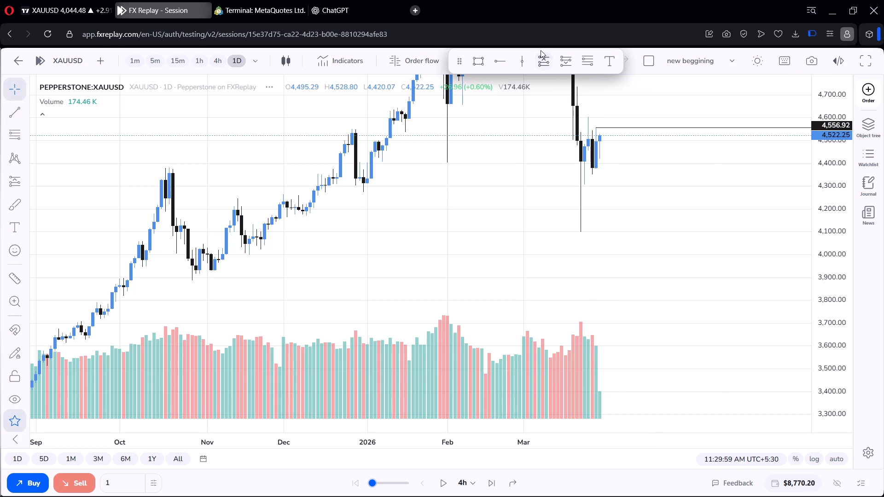
{"action": "left_click", "coordinate": [504, 58]}
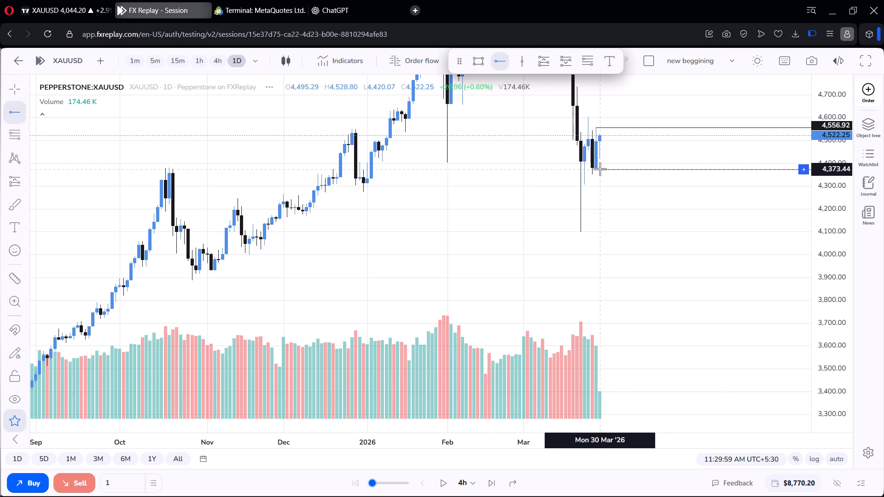
{"action": "left_click", "coordinate": [595, 168]}
{"action": "left_click", "coordinate": [609, 154]}
Switch XAUUSD to the 4-hour timeframe.
{"action": "scroll", "coordinate": [619, 149], "scroll_direction": "up", "scroll_amount": 4}
{"action": "scroll", "coordinate": [617, 130], "scroll_direction": "down", "scroll_amount": 6}
{"action": "scroll", "coordinate": [611, 138], "scroll_direction": "up", "scroll_amount": 4}
{"action": "scroll", "coordinate": [651, 86], "scroll_direction": "up", "scroll_amount": 2}
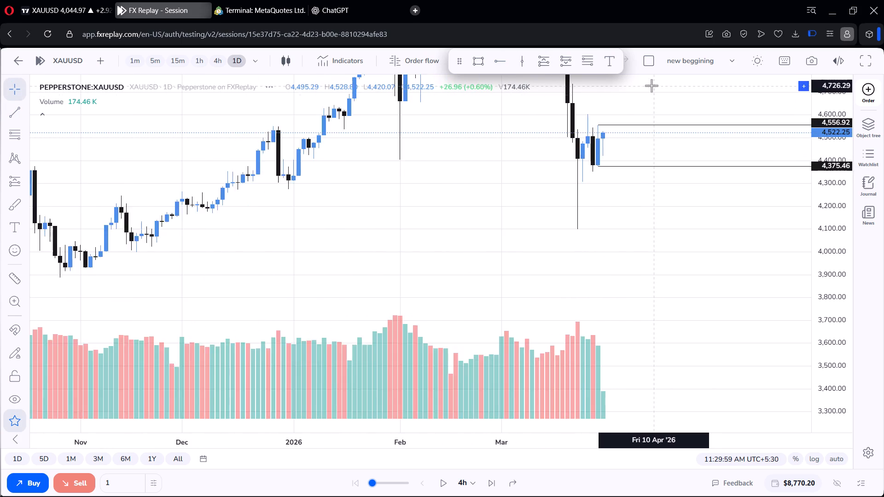
{"action": "scroll", "coordinate": [651, 86], "scroll_direction": "up", "scroll_amount": 4}
{"action": "scroll", "coordinate": [638, 98], "scroll_direction": "down", "scroll_amount": 3}
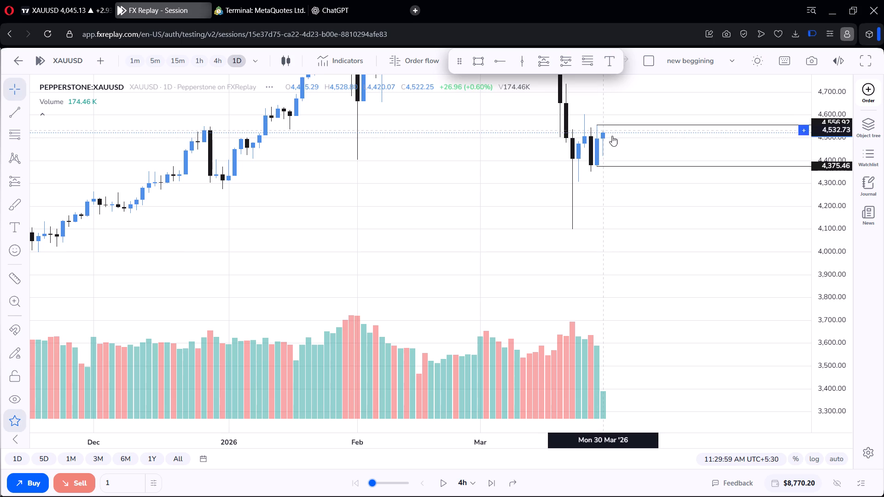
{"action": "scroll", "coordinate": [614, 149], "scroll_direction": "up", "scroll_amount": 2}
{"action": "left_click", "coordinate": [215, 58]}
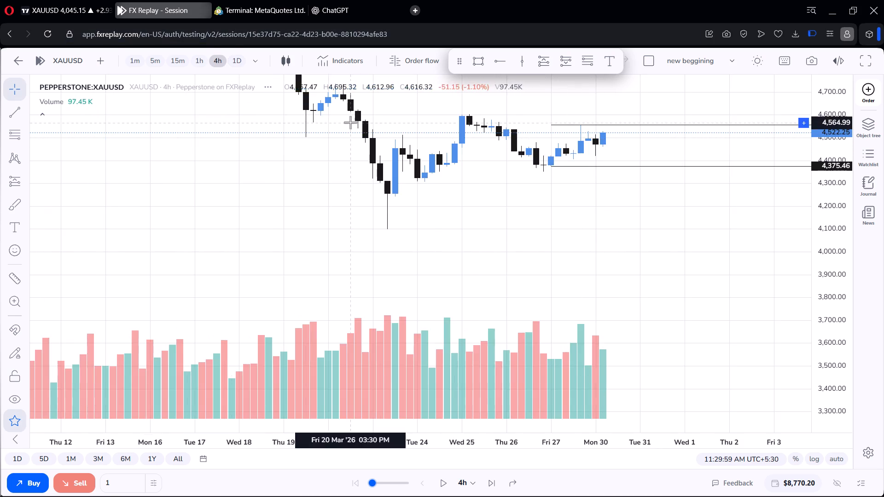
Examine the 4-hour price action around the two marked levels up to 30 March.
{"action": "scroll", "coordinate": [350, 122], "scroll_direction": "down", "scroll_amount": 5}
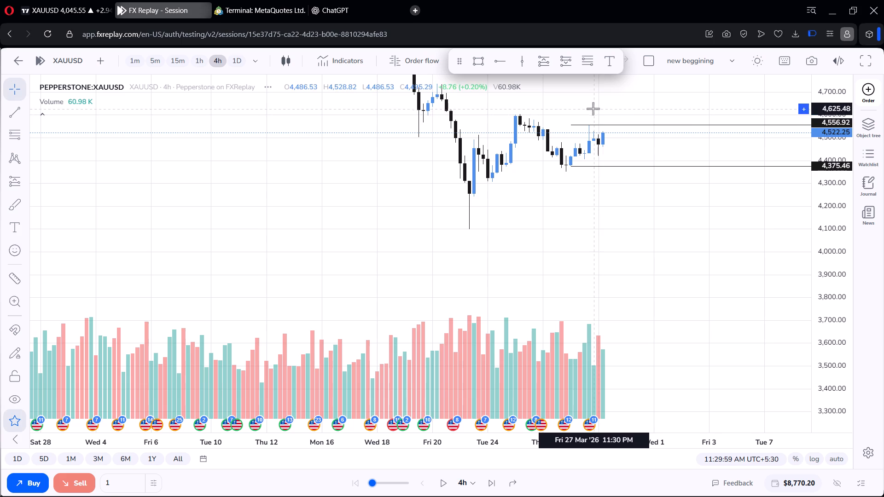
{"action": "scroll", "coordinate": [576, 114], "scroll_direction": "down", "scroll_amount": 6}
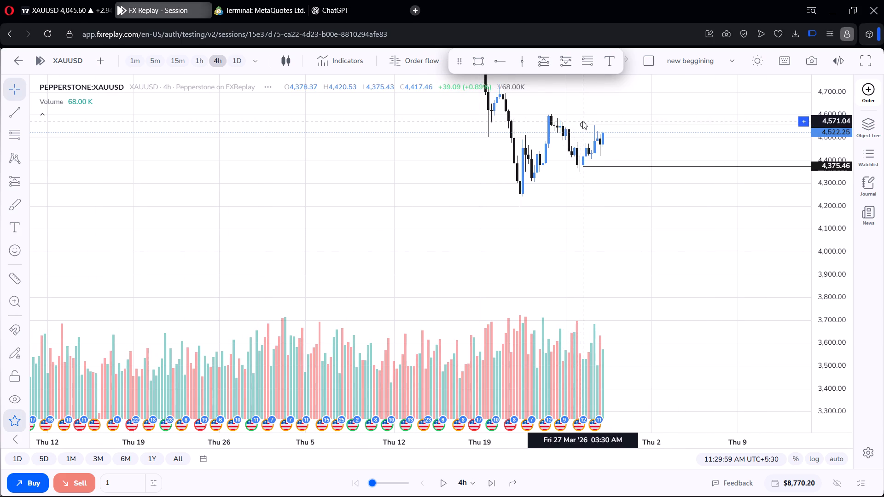
{"action": "scroll", "coordinate": [633, 114], "scroll_direction": "up", "scroll_amount": 5}
{"action": "scroll", "coordinate": [639, 103], "scroll_direction": "down", "scroll_amount": 6}
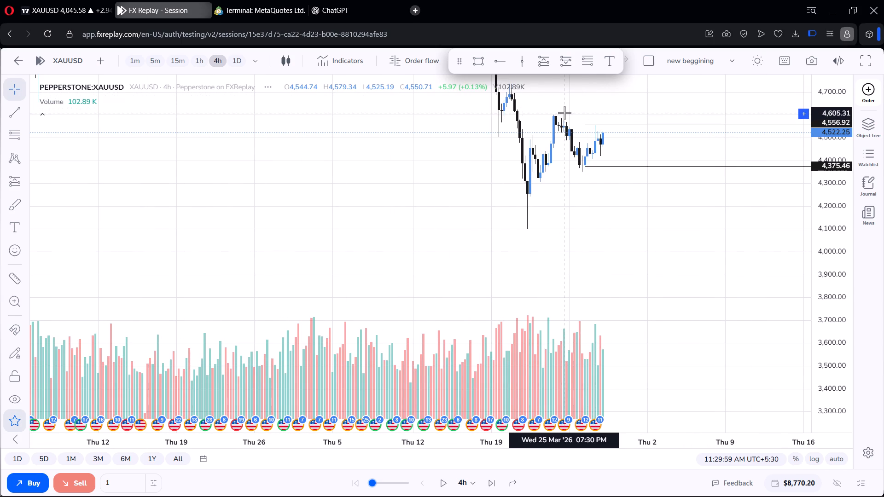
{"action": "scroll", "coordinate": [564, 112], "scroll_direction": "up", "scroll_amount": 9}
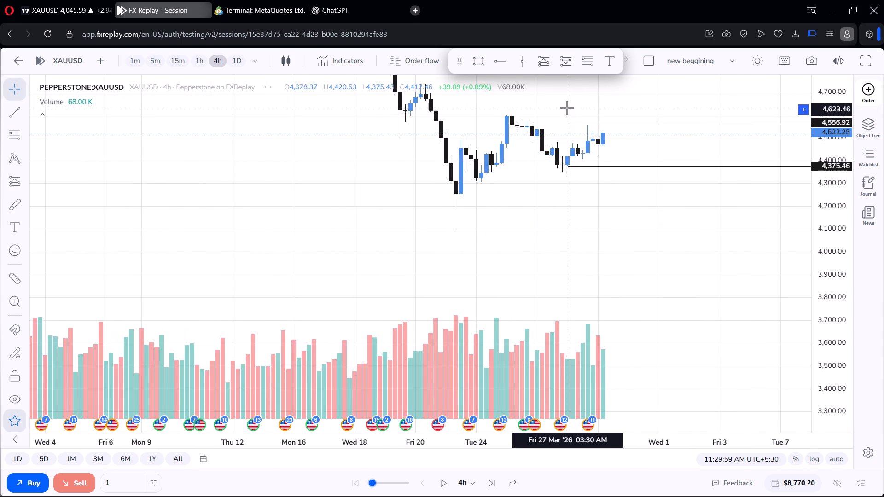
{"action": "scroll", "coordinate": [567, 108], "scroll_direction": "up", "scroll_amount": 1}
{"action": "scroll", "coordinate": [814, 173], "scroll_direction": "up", "scroll_amount": 12}
{"action": "left_click_drag", "start_coordinate": [593, 162], "coordinate": [614, 371]}
{"action": "left_click_drag", "start_coordinate": [663, 168], "coordinate": [655, 144]}
{"action": "scroll", "coordinate": [652, 157], "scroll_direction": "up", "scroll_amount": 4}
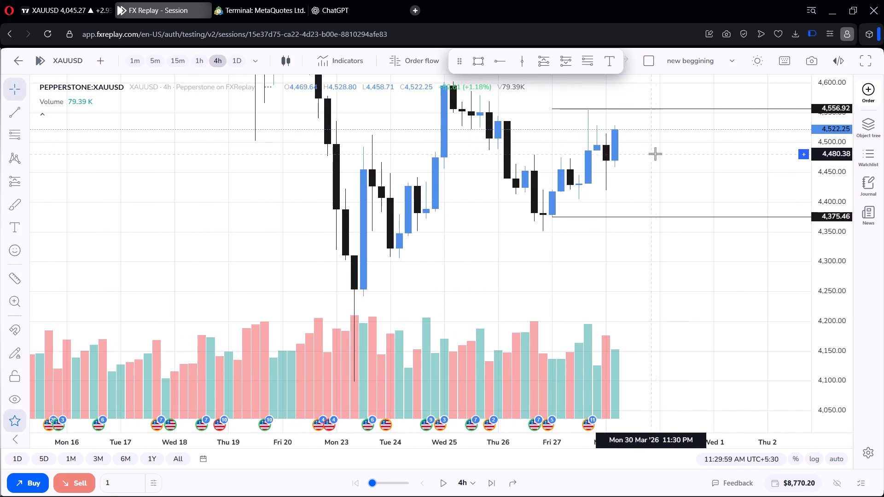
{"action": "scroll", "coordinate": [655, 154], "scroll_direction": "down", "scroll_amount": 4}
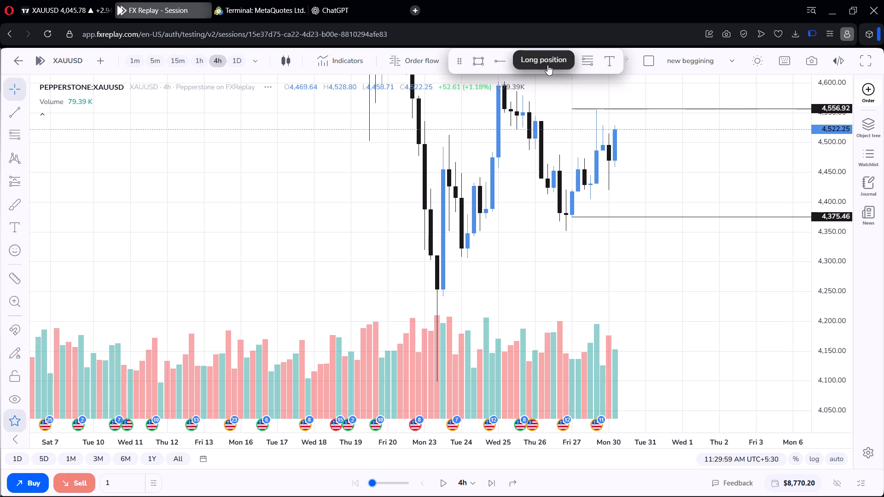
Draw a Fibonacci retracement from the lower level at about 4,373.84 on 27 March up to the upper level at about 4,556.81.
{"action": "left_click", "coordinate": [589, 60]}
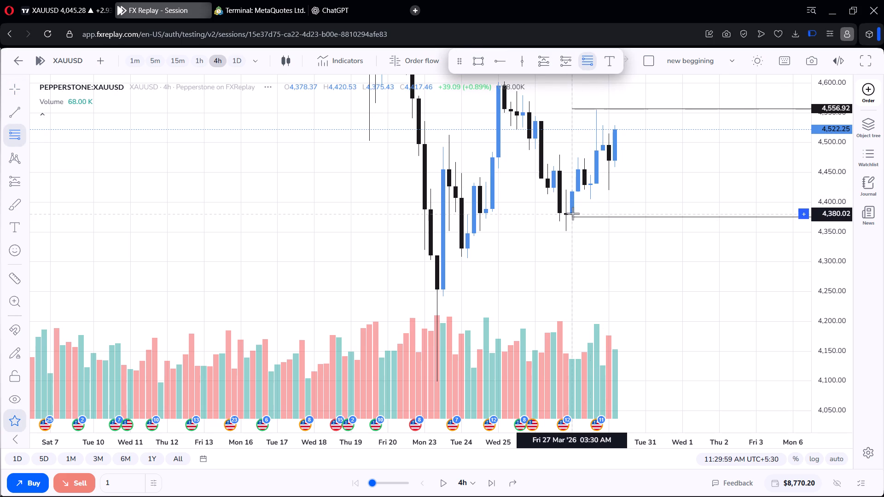
{"action": "left_click_drag", "start_coordinate": [574, 217], "coordinate": [762, 108]}
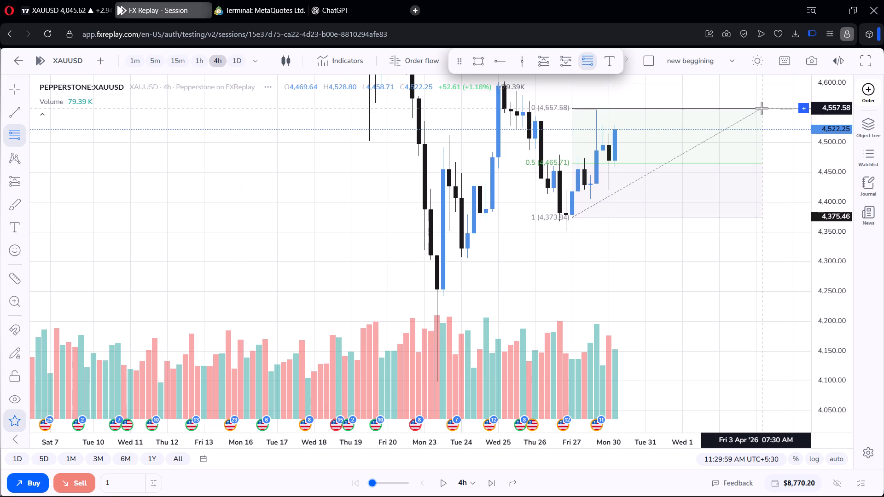
{"action": "left_click_drag", "start_coordinate": [762, 108], "coordinate": [762, 108]}
{"action": "left_click", "coordinate": [762, 108]}
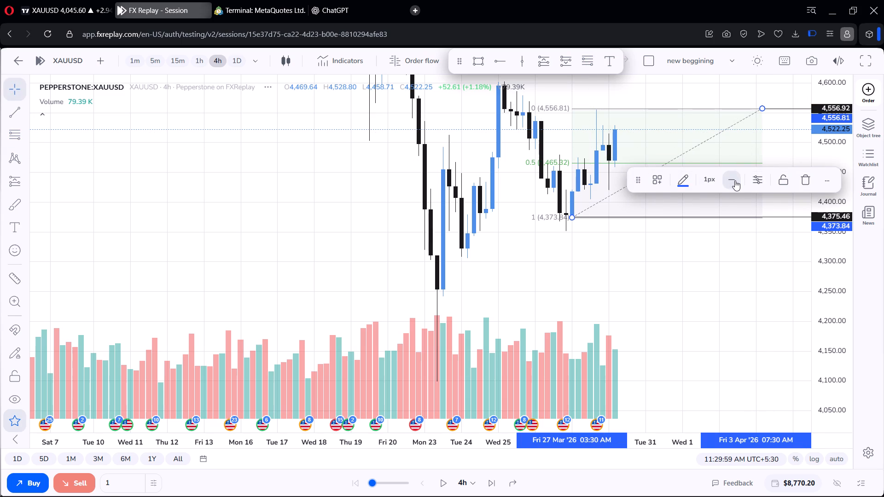
Place a horizontal ray along the retracement's 0.5 level at about 4,464.94, starting on 27 March.
{"action": "left_click", "coordinate": [499, 62]}
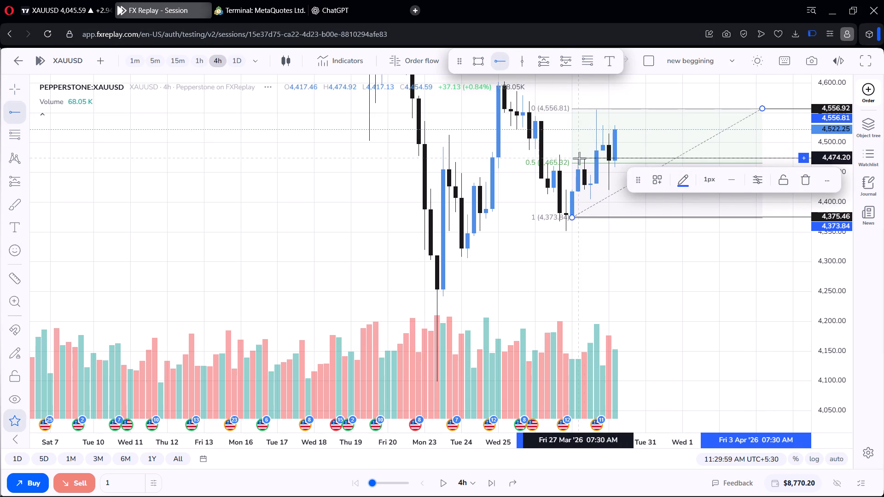
{"action": "left_click", "coordinate": [574, 163]}
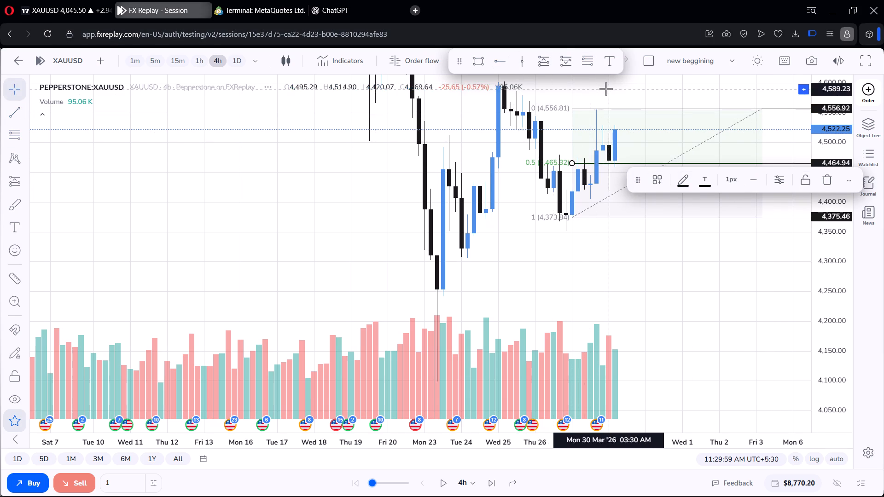
{"action": "left_click", "coordinate": [606, 89]}
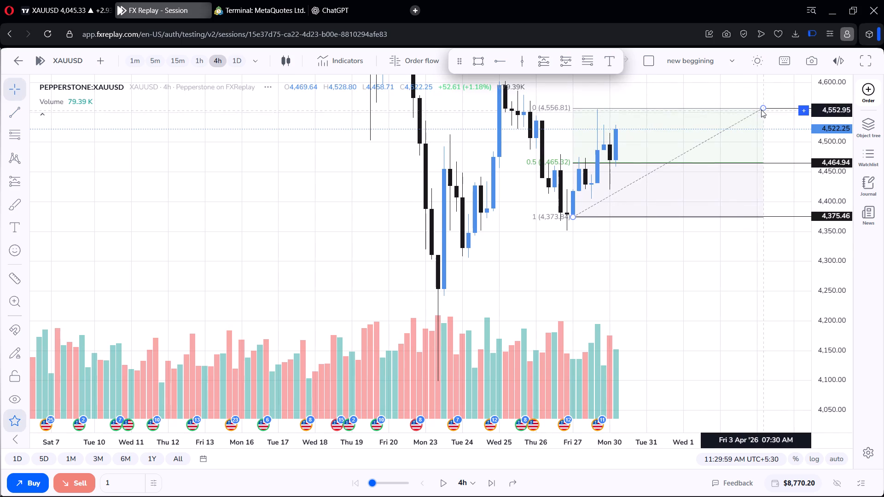
Delete the Fibonacci retracement, keeping the three horizontal rays.
{"action": "left_click", "coordinate": [761, 109]}
{"action": "left_click", "coordinate": [800, 174]}
Examine the 4-hour candles against the high, midpoint and low rays.
{"action": "scroll", "coordinate": [699, 129], "scroll_direction": "down", "scroll_amount": 2}
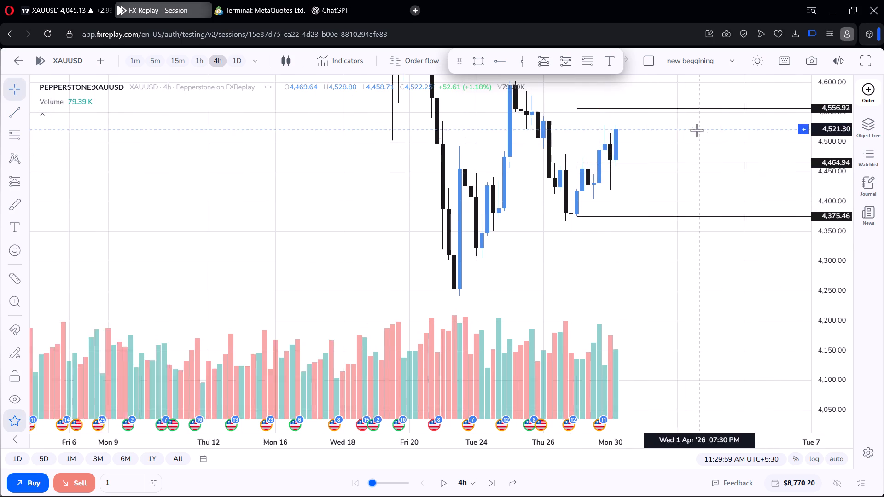
{"action": "scroll", "coordinate": [697, 130], "scroll_direction": "down", "scroll_amount": 2}
{"action": "scroll", "coordinate": [656, 133], "scroll_direction": "down", "scroll_amount": 1}
{"action": "scroll", "coordinate": [654, 133], "scroll_direction": "up", "scroll_amount": 5}
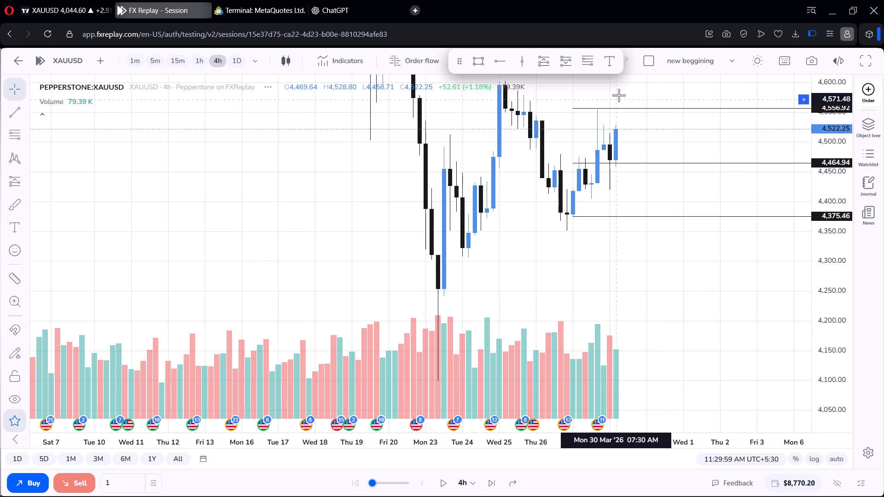
{"action": "left_click_drag", "start_coordinate": [619, 95], "coordinate": [607, 193]}
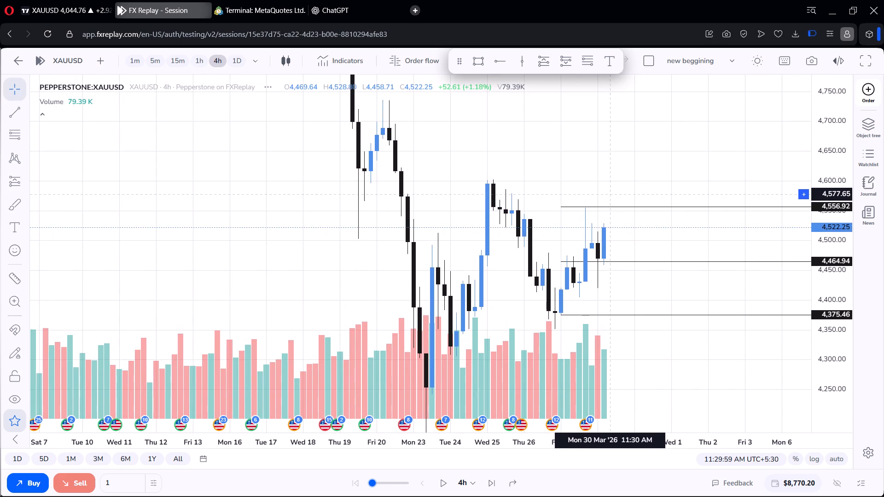
{"action": "left_click_drag", "start_coordinate": [607, 193], "coordinate": [609, 180]}
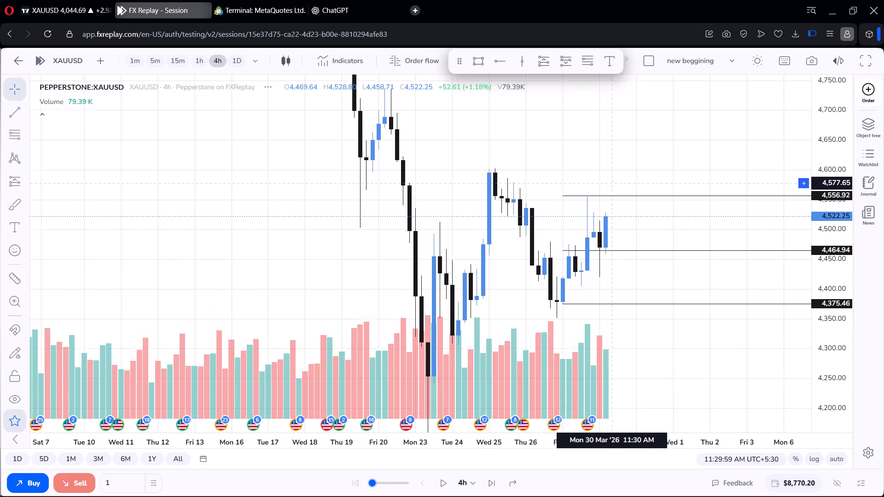
{"action": "left_click_drag", "start_coordinate": [609, 180], "coordinate": [609, 169]}
{"action": "scroll", "coordinate": [622, 157], "scroll_direction": "up", "scroll_amount": 4}
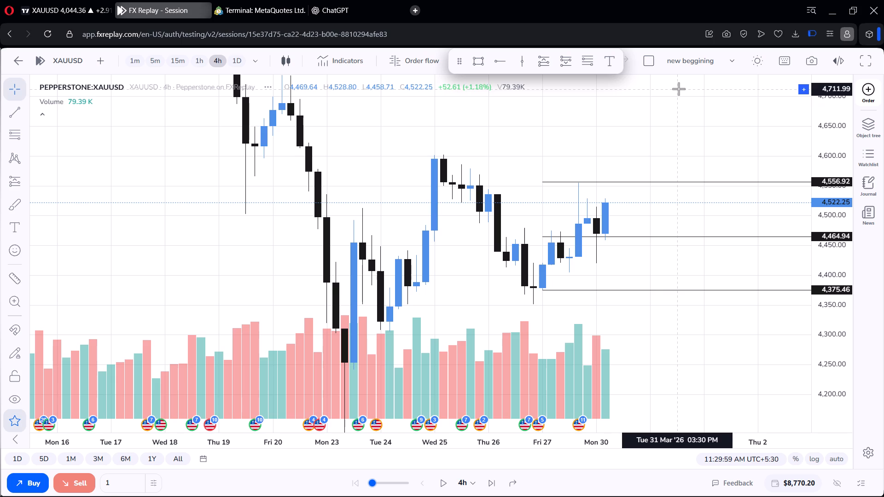
{"action": "scroll", "coordinate": [619, 116], "scroll_direction": "down", "scroll_amount": 2}
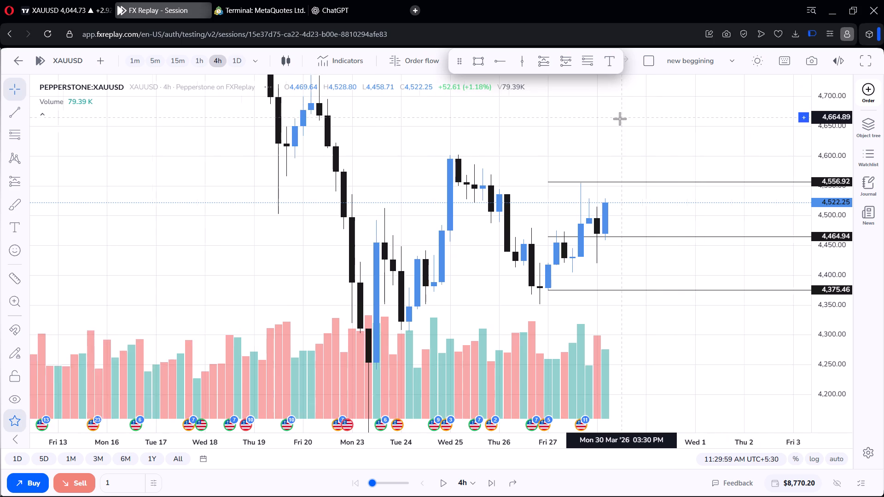
{"action": "scroll", "coordinate": [620, 119], "scroll_direction": "down", "scroll_amount": 2}
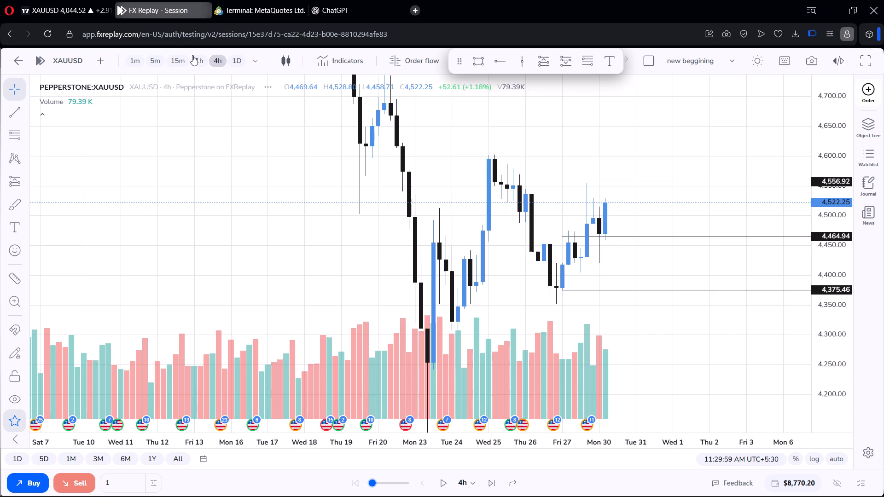
Switch XAUUSD to the 1-hour timeframe.
{"action": "left_click", "coordinate": [198, 57]}
Examine the 1-hour price action from mid-March to 30 March against the high, midpoint and low rays.
{"action": "scroll", "coordinate": [370, 119], "scroll_direction": "down", "scroll_amount": 2}
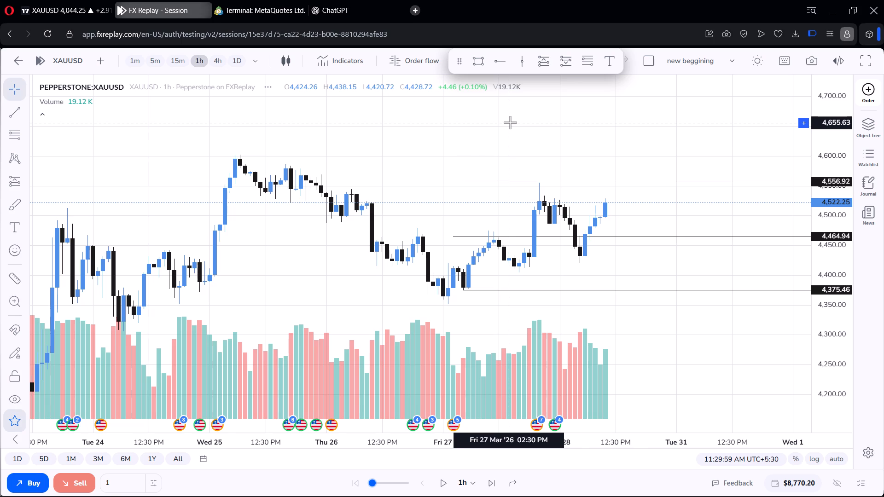
{"action": "scroll", "coordinate": [342, 187], "scroll_direction": "down", "scroll_amount": 4}
{"action": "left_click_drag", "start_coordinate": [392, 209], "coordinate": [420, 176]}
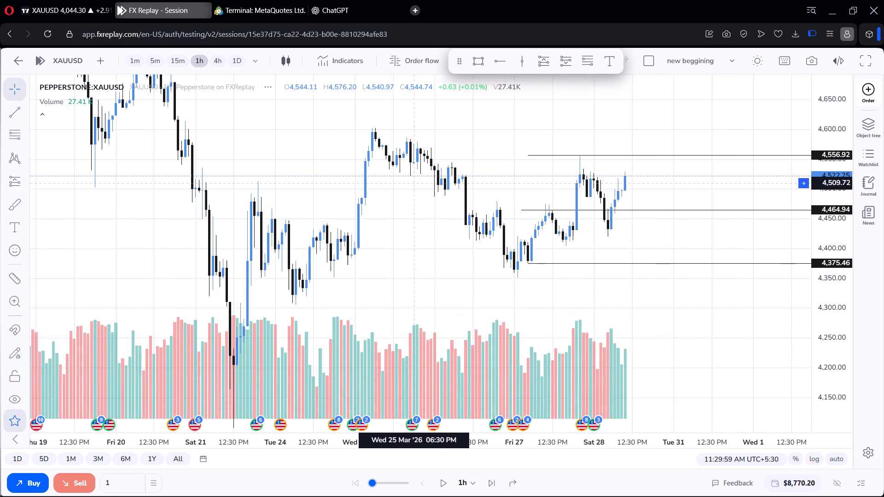
{"action": "left_click_drag", "start_coordinate": [420, 176], "coordinate": [431, 167]}
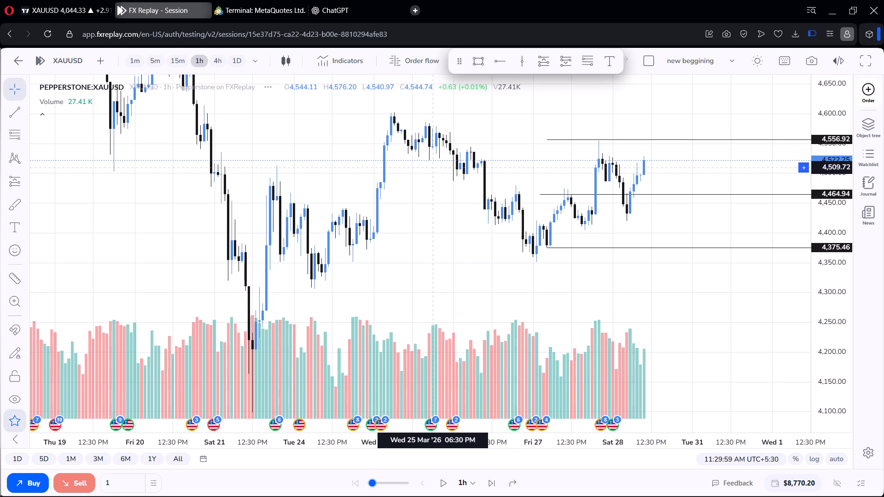
{"action": "left_click_drag", "start_coordinate": [431, 167], "coordinate": [461, 206]}
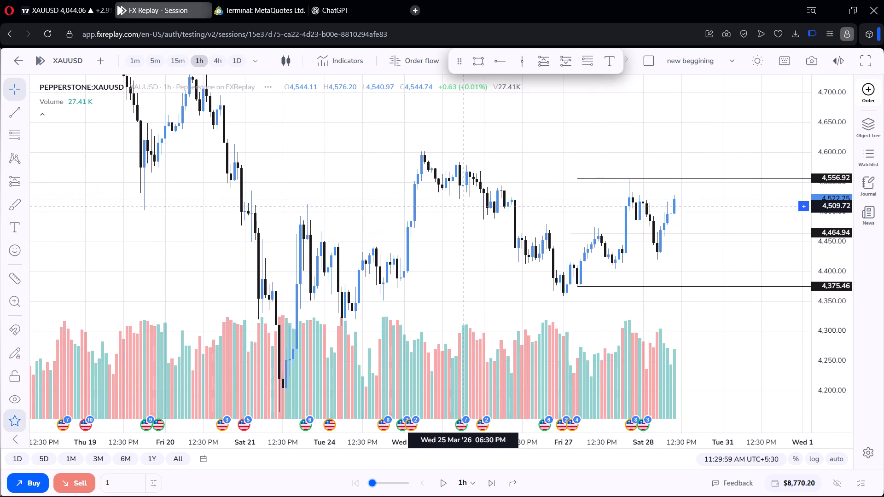
{"action": "left_click_drag", "start_coordinate": [461, 206], "coordinate": [464, 176]}
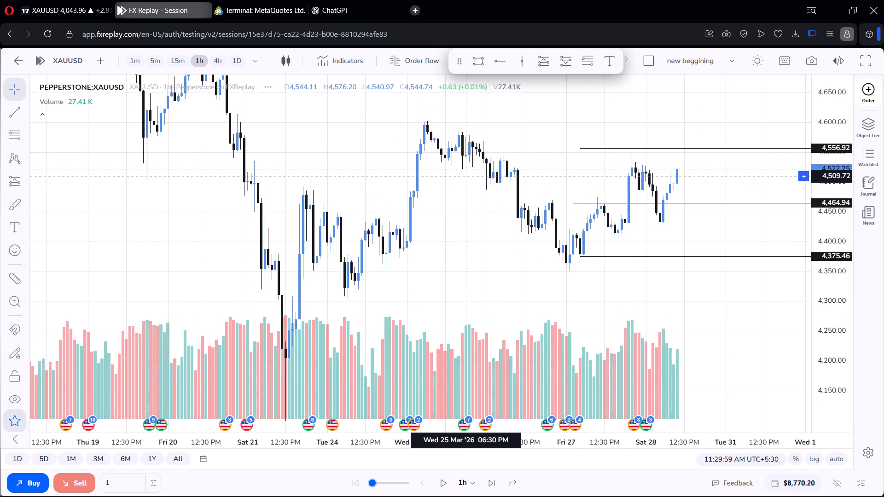
{"action": "left_click_drag", "start_coordinate": [464, 176], "coordinate": [461, 225]}
{"action": "scroll", "coordinate": [464, 215], "scroll_direction": "down", "scroll_amount": 4}
{"action": "left_click_drag", "start_coordinate": [424, 147], "coordinate": [451, 249]}
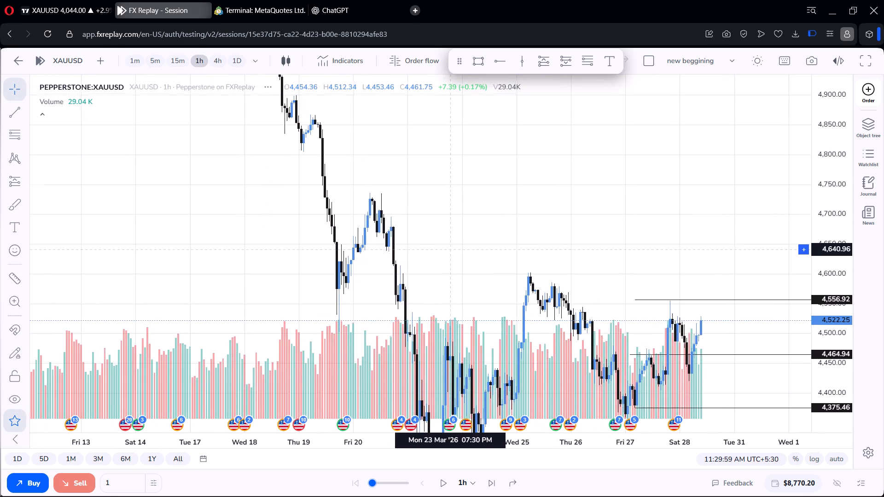
{"action": "left_click_drag", "start_coordinate": [451, 249], "coordinate": [465, 78]}
{"action": "scroll", "coordinate": [454, 105], "scroll_direction": "up", "scroll_amount": 3}
{"action": "left_click_drag", "start_coordinate": [439, 133], "coordinate": [444, 164]}
On the 4-hour timeframe, place a horizontal ray at the swing high of about 4,602.36, starting on 25 March.
{"action": "left_click", "coordinate": [215, 57]}
{"action": "scroll", "coordinate": [451, 146], "scroll_direction": "up", "scroll_amount": 3}
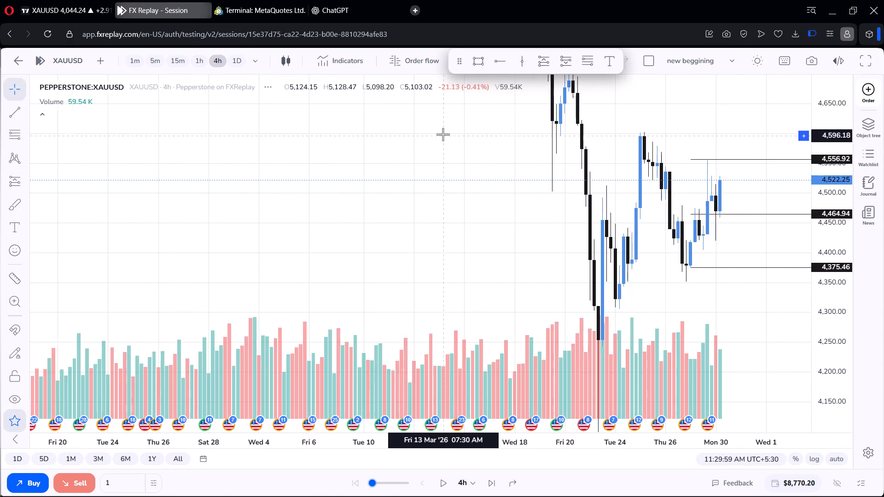
{"action": "left_click_drag", "start_coordinate": [443, 140], "coordinate": [366, 159]}
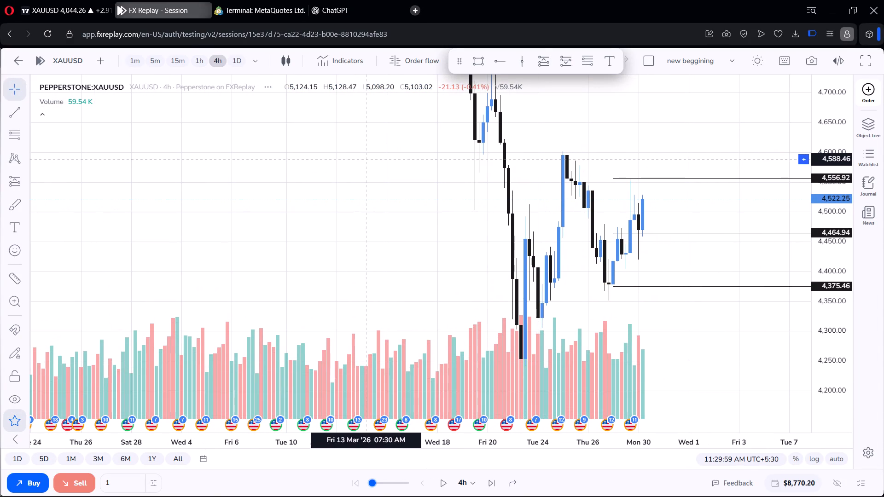
{"action": "left_click_drag", "start_coordinate": [366, 159], "coordinate": [362, 153]}
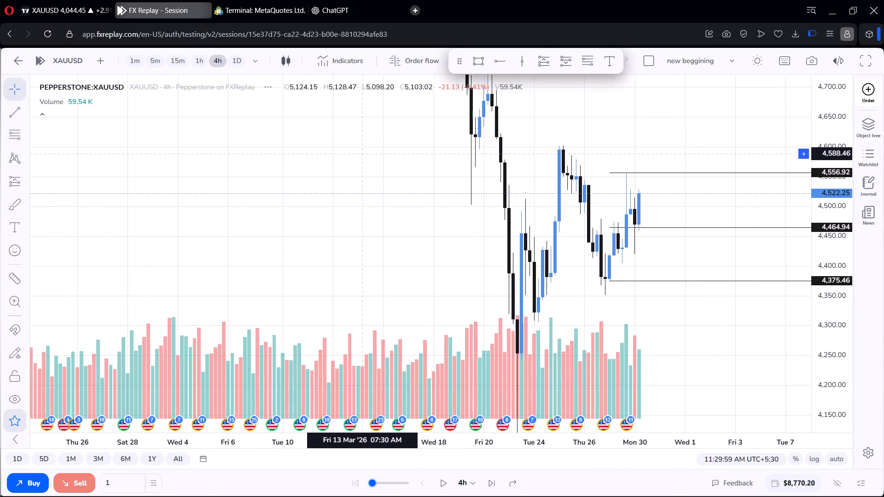
{"action": "left_click_drag", "start_coordinate": [362, 153], "coordinate": [362, 150]}
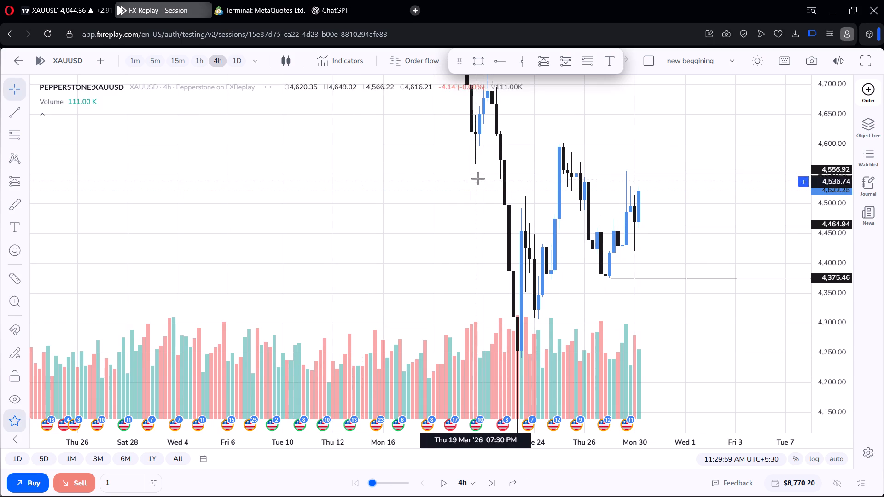
{"action": "scroll", "coordinate": [470, 181], "scroll_direction": "up", "scroll_amount": 3}
{"action": "left_click_drag", "start_coordinate": [512, 173], "coordinate": [492, 141]}
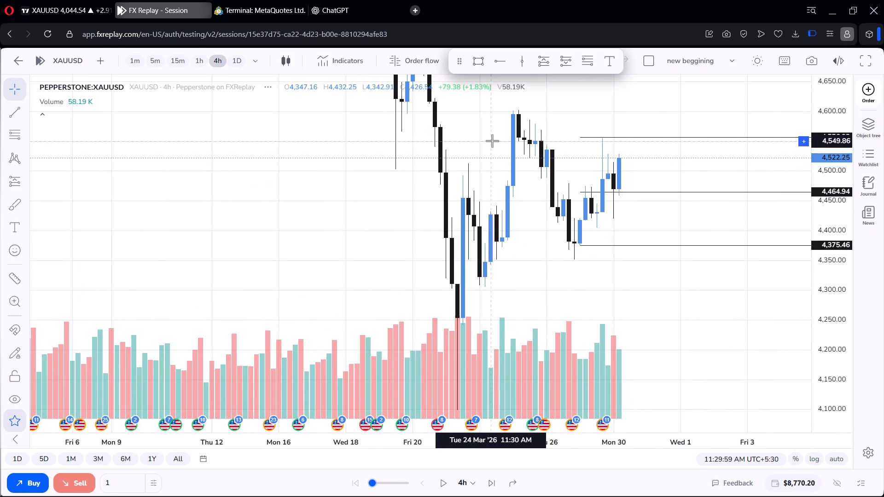
{"action": "left_click", "coordinate": [503, 63]}
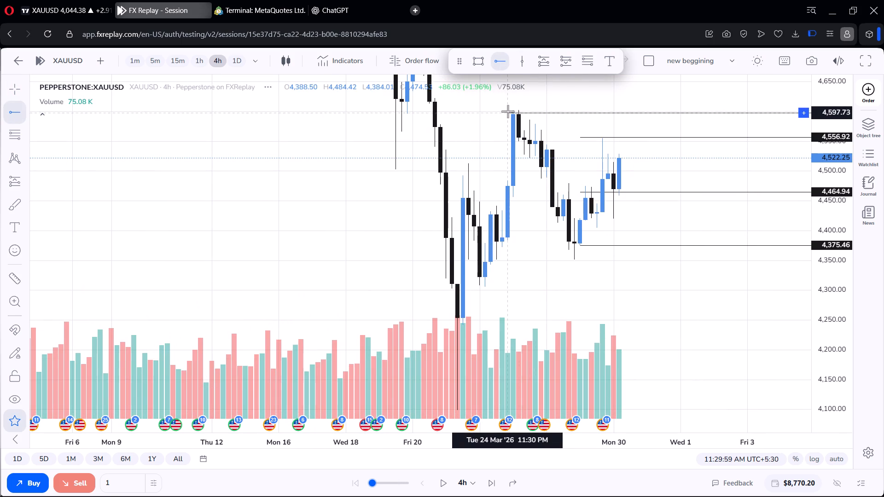
{"action": "left_click", "coordinate": [512, 110]}
{"action": "left_click", "coordinate": [510, 134]}
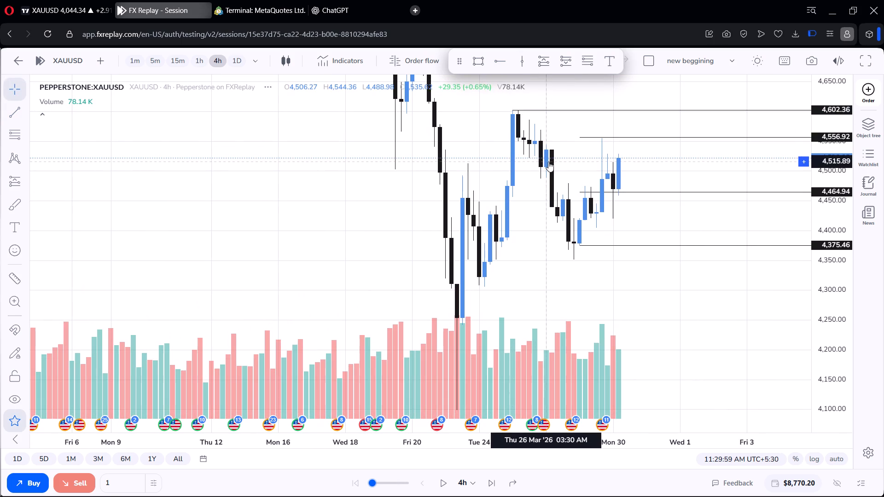
Examine the 4-hour candles against the four horizontal rays, including the preceding decline.
{"action": "scroll", "coordinate": [550, 164], "scroll_direction": "down", "scroll_amount": 1}
{"action": "left_click_drag", "start_coordinate": [557, 149], "coordinate": [484, 145]}
{"action": "scroll", "coordinate": [483, 142], "scroll_direction": "down", "scroll_amount": 1}
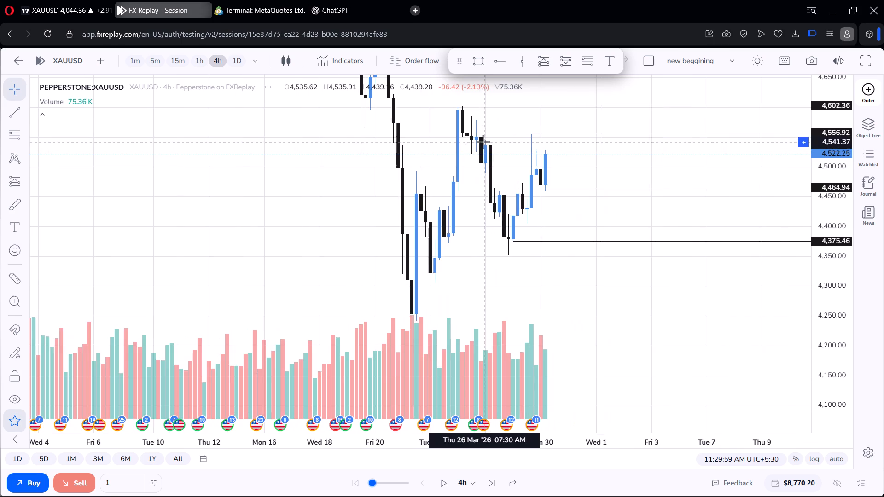
{"action": "scroll", "coordinate": [482, 141], "scroll_direction": "down", "scroll_amount": 4}
{"action": "scroll", "coordinate": [465, 154], "scroll_direction": "up", "scroll_amount": 10}
{"action": "left_click_drag", "start_coordinate": [373, 145], "coordinate": [543, 201]}
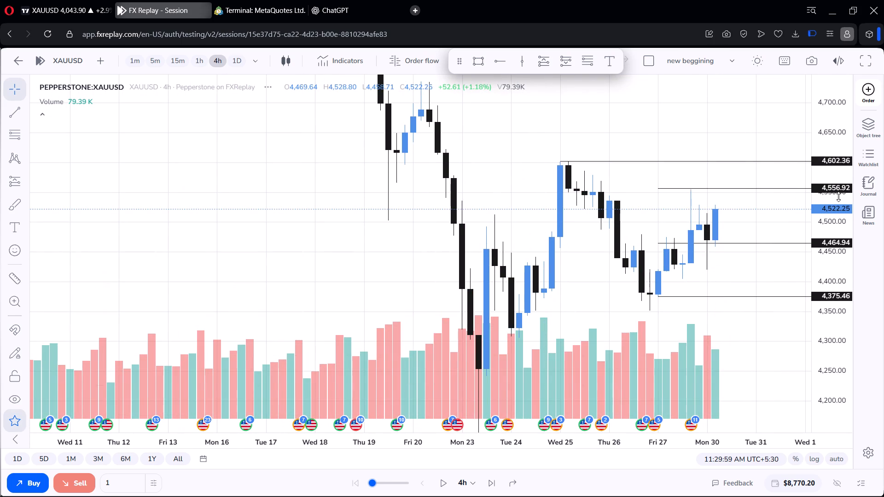
{"action": "scroll", "coordinate": [843, 200], "scroll_direction": "down", "scroll_amount": 8}
{"action": "scroll", "coordinate": [508, 188], "scroll_direction": "down", "scroll_amount": 6}
{"action": "left_click_drag", "start_coordinate": [587, 168], "coordinate": [536, 187]}
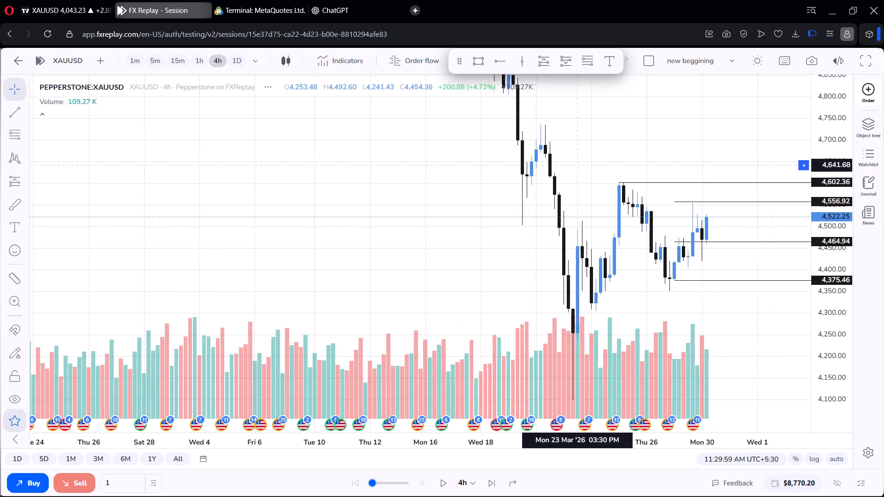
{"action": "left_click_drag", "start_coordinate": [536, 187], "coordinate": [490, 144]}
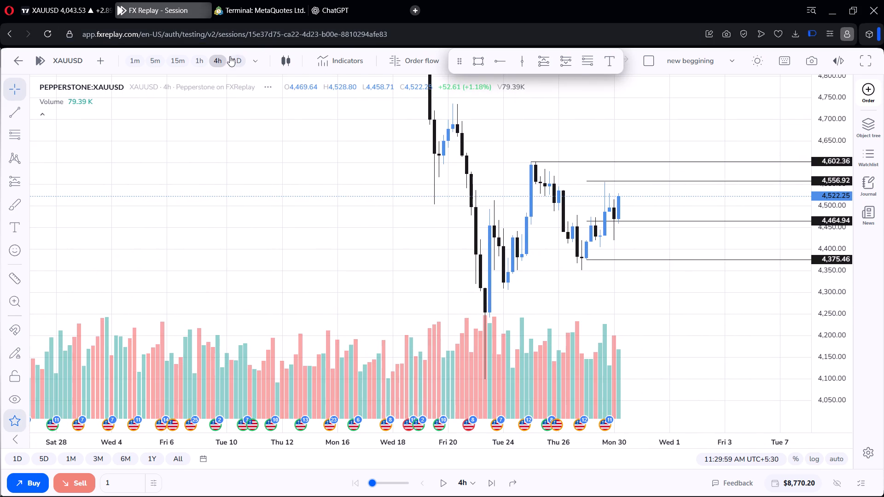
Switch XAUUSD to the daily timeframe and review the longer-term price action around the rays.
{"action": "left_click", "coordinate": [230, 56]}
{"action": "scroll", "coordinate": [553, 127], "scroll_direction": "up", "scroll_amount": 4}
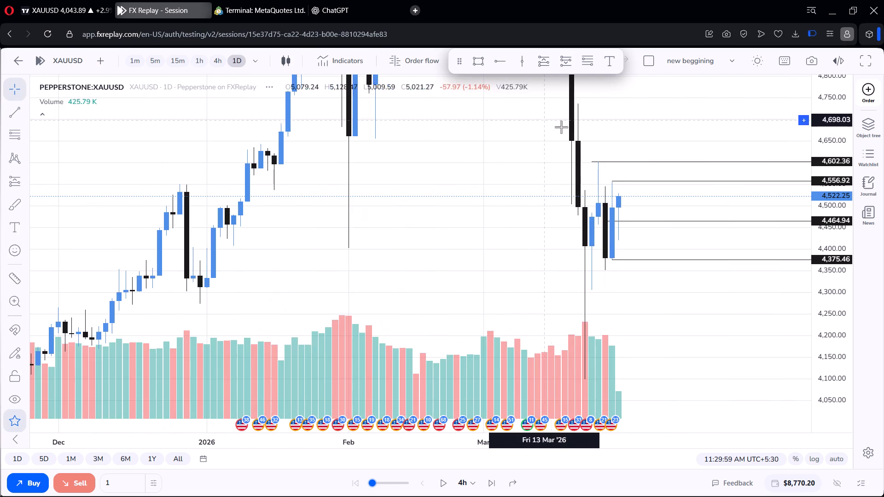
{"action": "scroll", "coordinate": [846, 129], "scroll_direction": "down", "scroll_amount": 17}
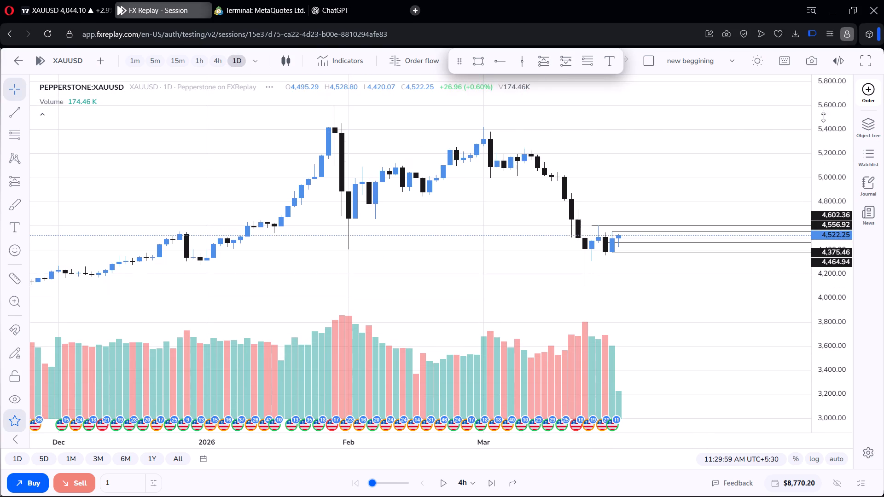
{"action": "scroll", "coordinate": [659, 130], "scroll_direction": "down", "scroll_amount": 3}
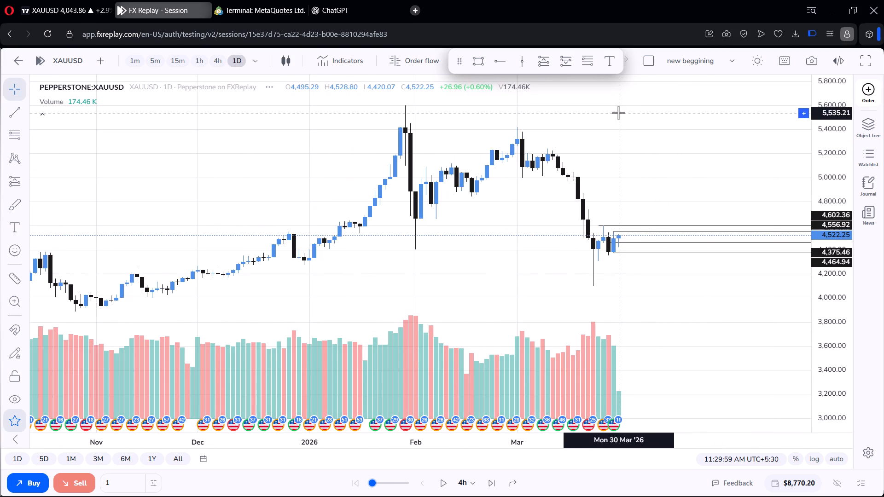
Return XAUUSD to the 4-hour timeframe and examine the March decline and rebound relative to the rays.
{"action": "left_click", "coordinate": [212, 58]}
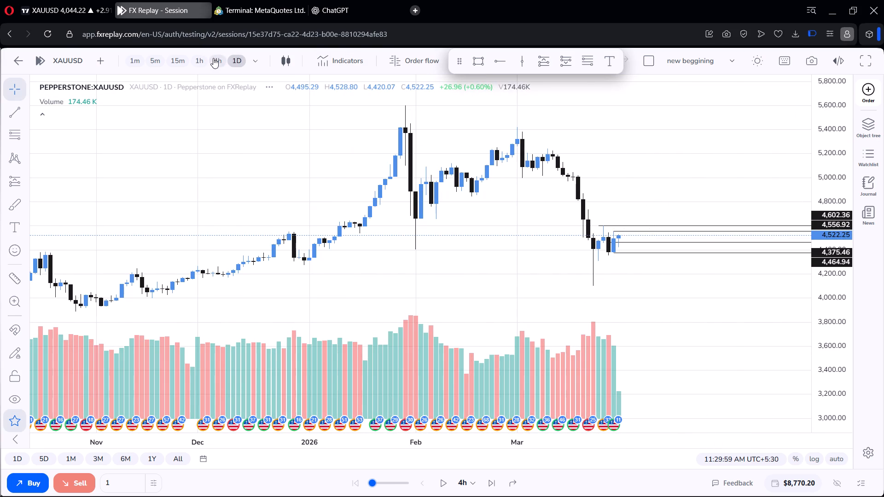
{"action": "scroll", "coordinate": [366, 136], "scroll_direction": "down", "scroll_amount": 7}
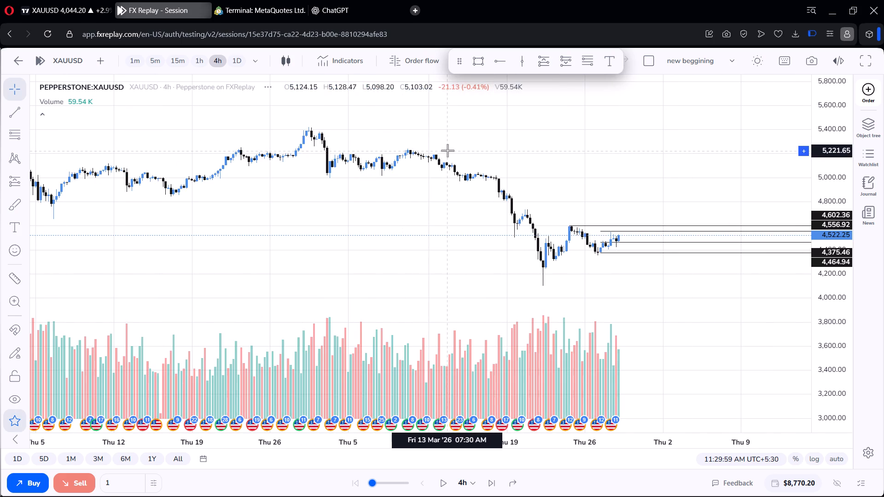
{"action": "scroll", "coordinate": [507, 157], "scroll_direction": "up", "scroll_amount": 4}
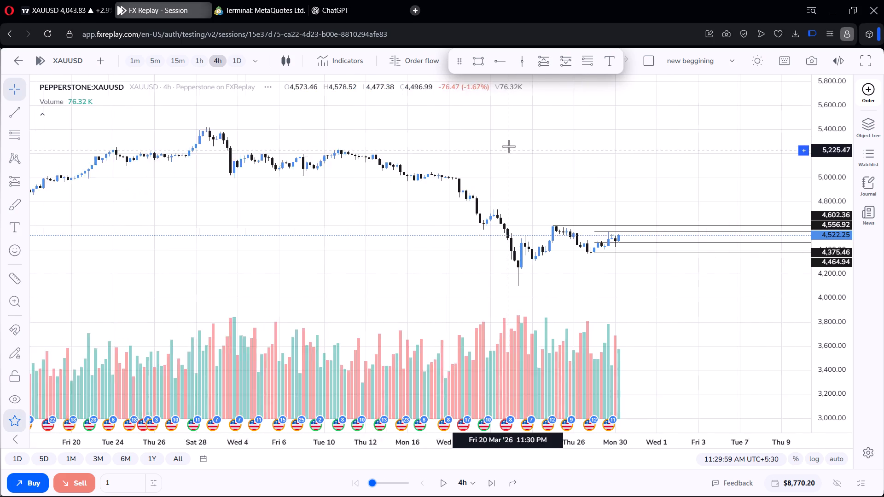
{"action": "left_click_drag", "start_coordinate": [511, 157], "coordinate": [497, 121]}
{"action": "scroll", "coordinate": [840, 214], "scroll_direction": "up", "scroll_amount": 3}
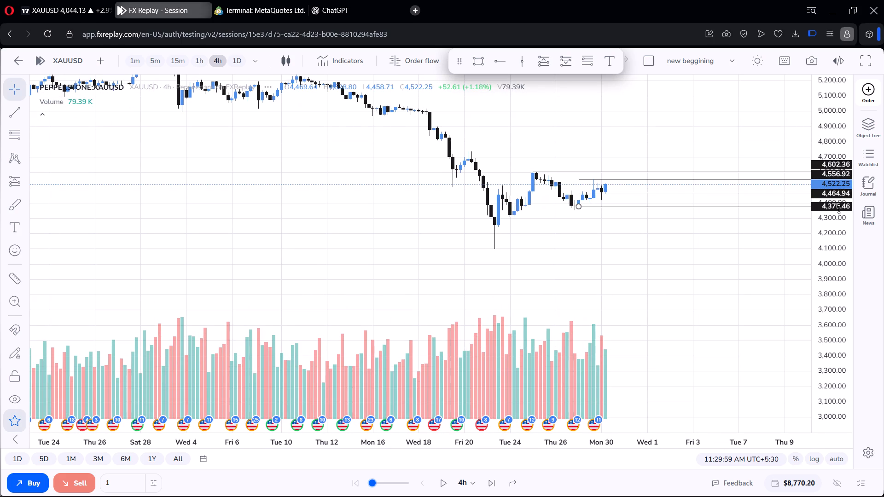
{"action": "scroll", "coordinate": [837, 205], "scroll_direction": "up", "scroll_amount": 3}
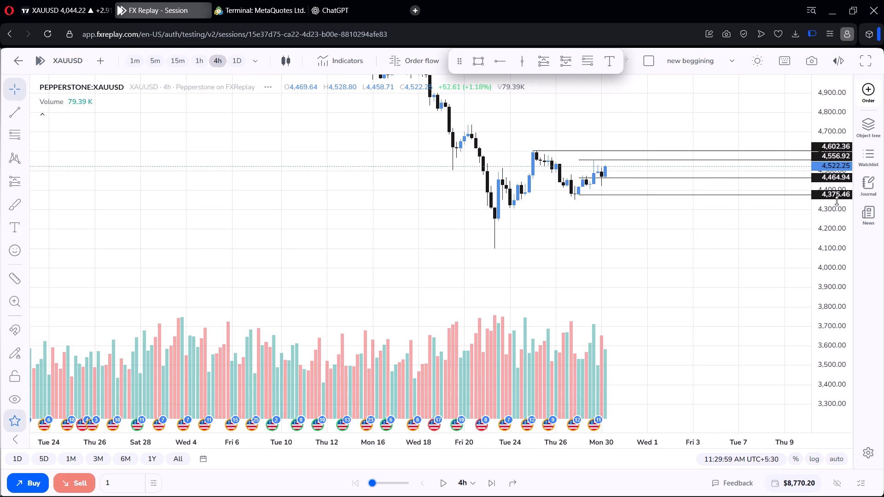
{"action": "scroll", "coordinate": [629, 125], "scroll_direction": "down", "scroll_amount": 5}
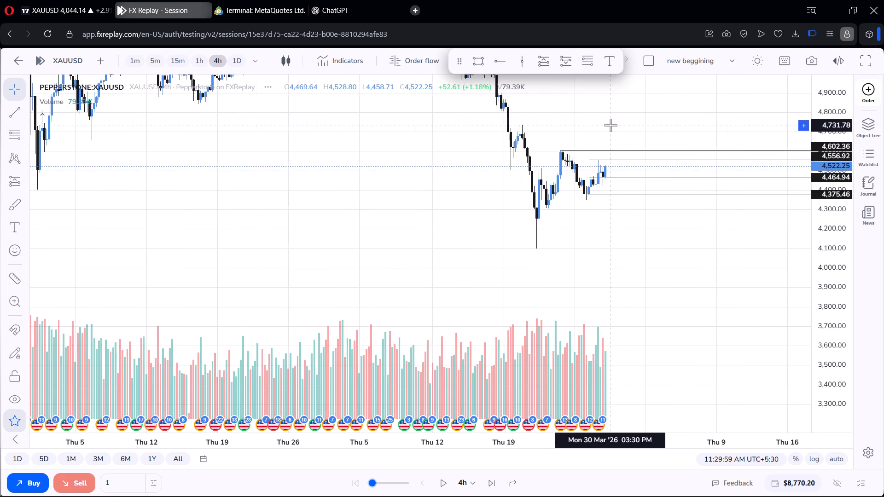
{"action": "scroll", "coordinate": [611, 125], "scroll_direction": "up", "scroll_amount": 8}
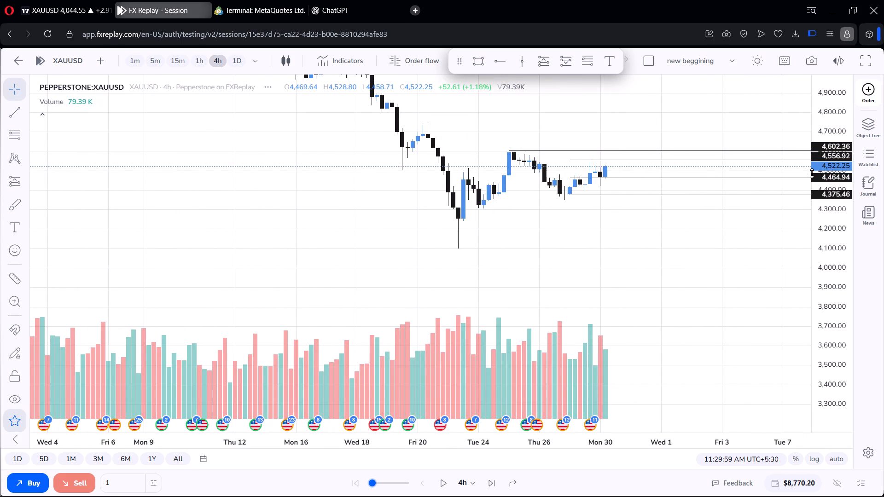
{"action": "scroll", "coordinate": [842, 193], "scroll_direction": "down", "scroll_amount": 1}
{"action": "scroll", "coordinate": [843, 193], "scroll_direction": "up", "scroll_amount": 12}
Examine the 4-hour candles from 23 to 30 March in detail around the four rays.
{"action": "left_click_drag", "start_coordinate": [620, 166], "coordinate": [582, 254]}
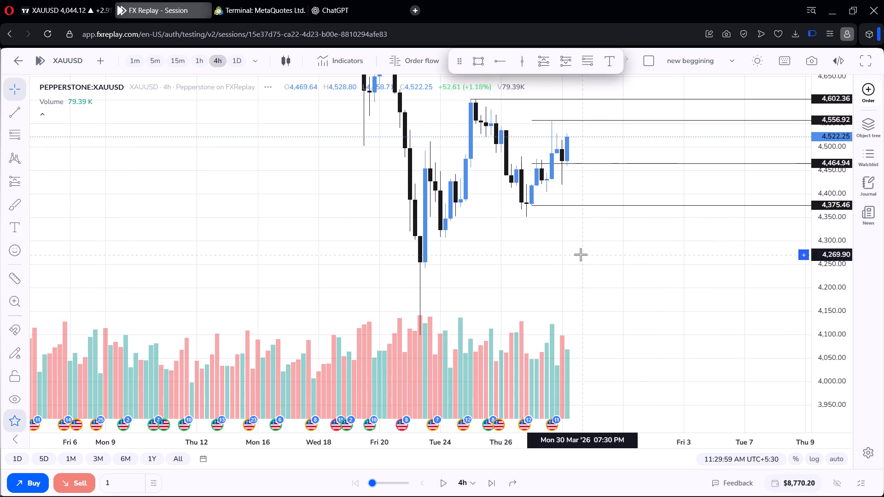
{"action": "scroll", "coordinate": [499, 174], "scroll_direction": "up", "scroll_amount": 3}
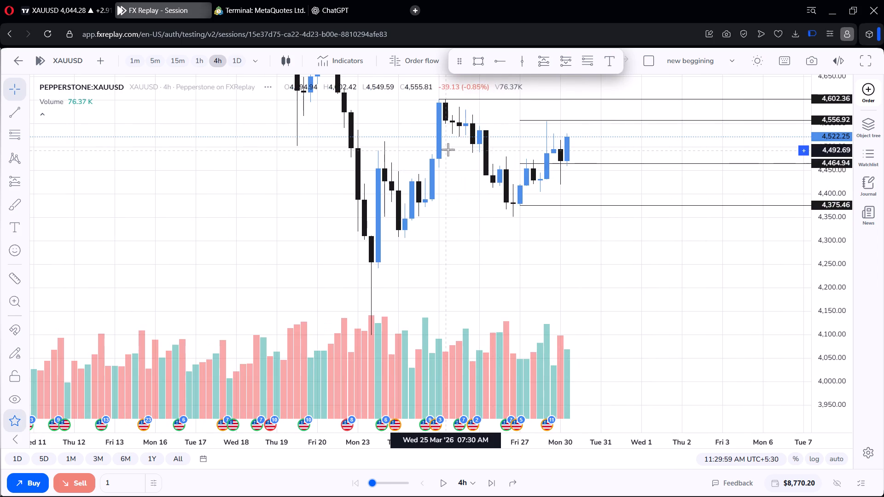
{"action": "left_click_drag", "start_coordinate": [468, 145], "coordinate": [469, 162]}
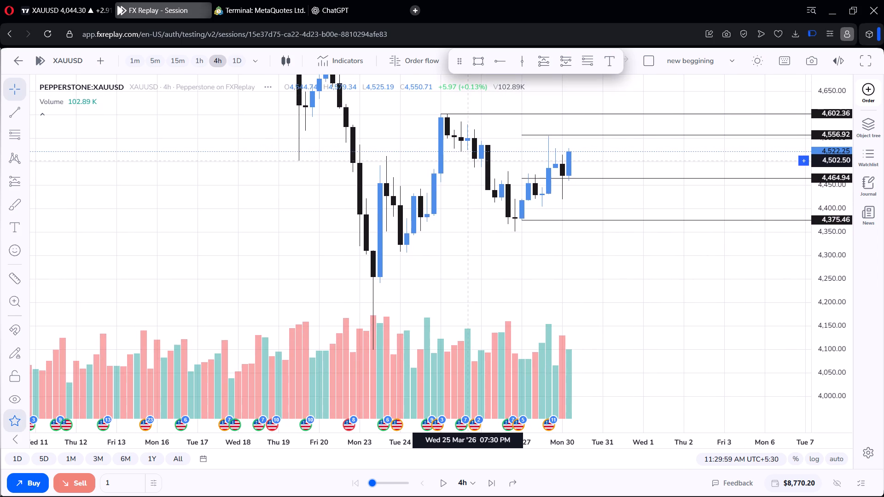
{"action": "left_click_drag", "start_coordinate": [469, 162], "coordinate": [470, 163]}
{"action": "scroll", "coordinate": [512, 163], "scroll_direction": "up", "scroll_amount": 3}
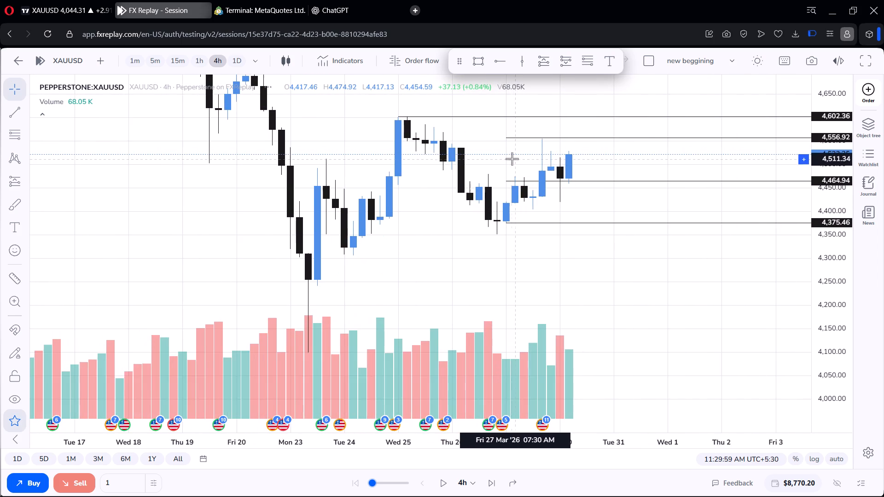
{"action": "scroll", "coordinate": [512, 159], "scroll_direction": "up", "scroll_amount": 1}
{"action": "scroll", "coordinate": [511, 156], "scroll_direction": "down", "scroll_amount": 5}
{"action": "left_click_drag", "start_coordinate": [530, 150], "coordinate": [519, 156]}
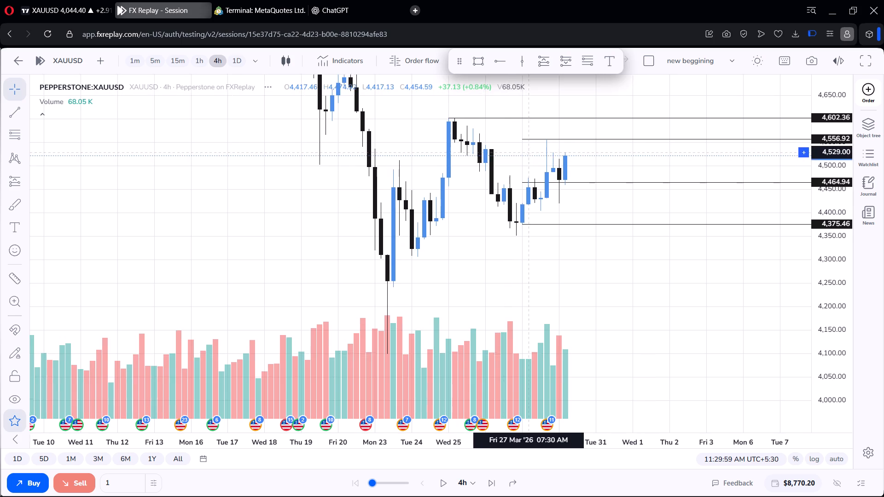
{"action": "left_click_drag", "start_coordinate": [519, 156], "coordinate": [508, 165]}
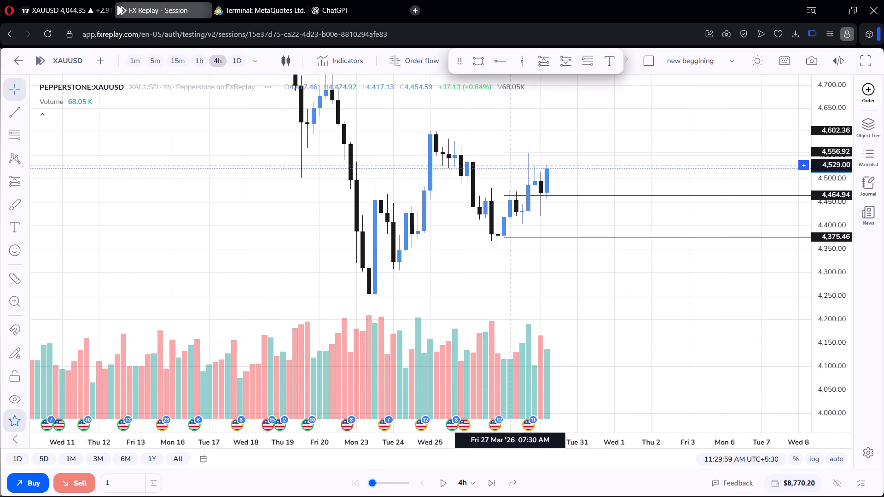
{"action": "left_click_drag", "start_coordinate": [508, 165], "coordinate": [507, 165]}
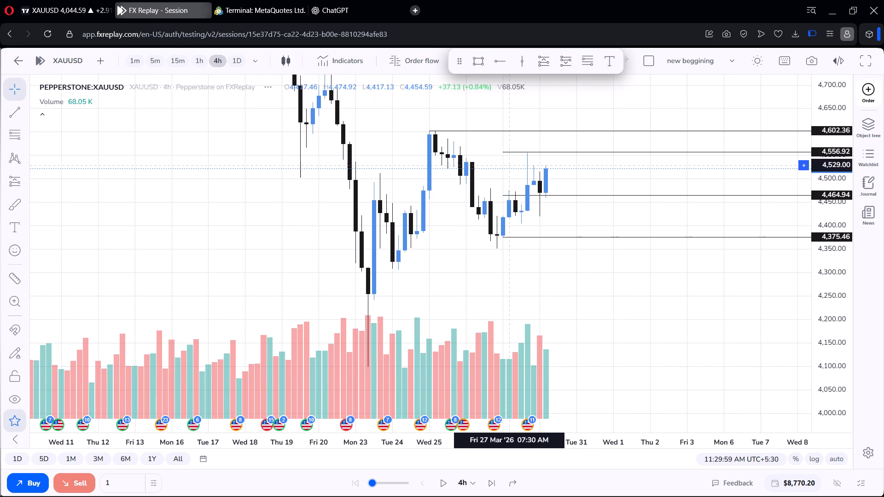
{"action": "left_click_drag", "start_coordinate": [507, 165], "coordinate": [507, 162]}
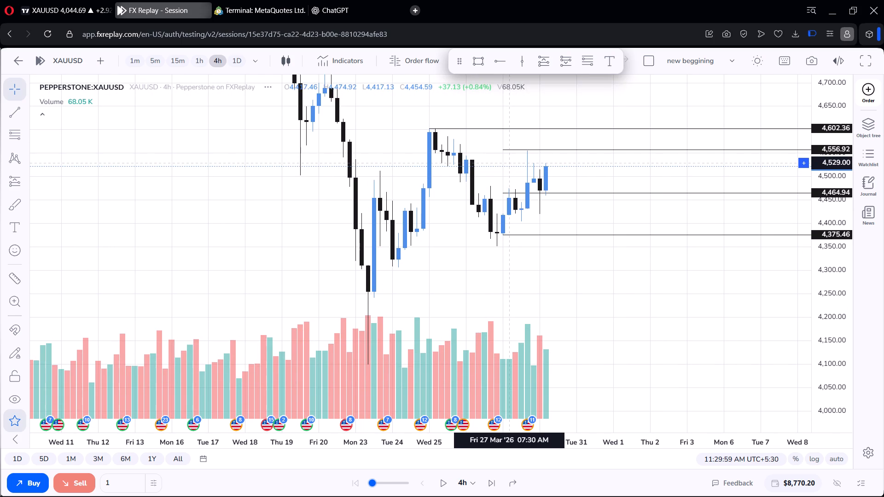
Switch XAUUSD to the 1-hour timeframe and examine the late-March candles around the 4,464.94, 4,556.92 and 4,375.46 rays.
{"action": "left_click_drag", "start_coordinate": [507, 162], "coordinate": [507, 162]}
{"action": "left_click", "coordinate": [199, 58]}
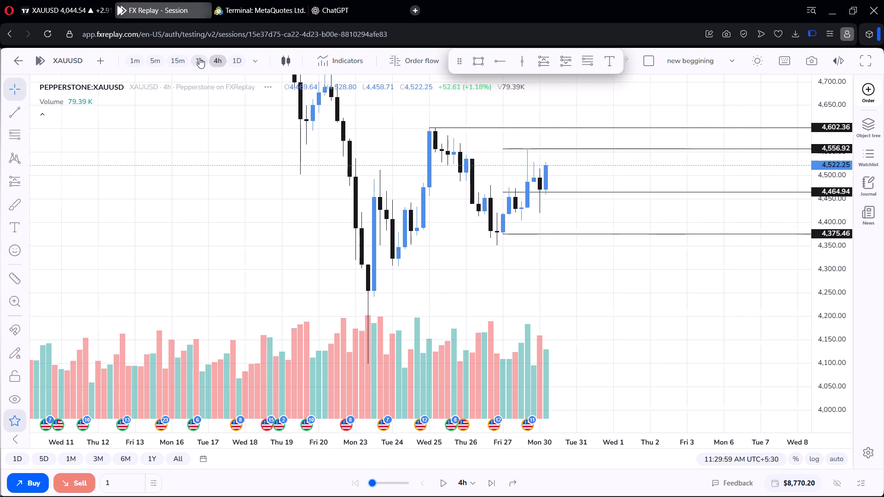
{"action": "scroll", "coordinate": [361, 102], "scroll_direction": "down", "scroll_amount": 4}
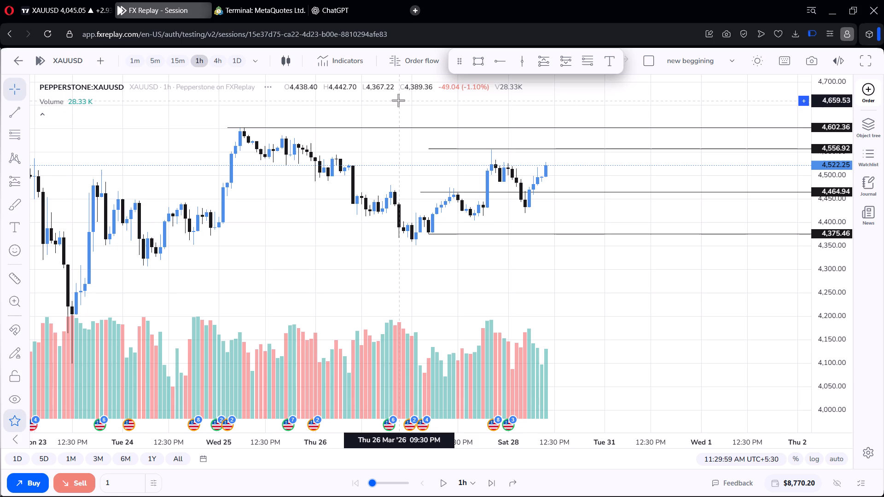
{"action": "scroll", "coordinate": [430, 145], "scroll_direction": "up", "scroll_amount": 6}
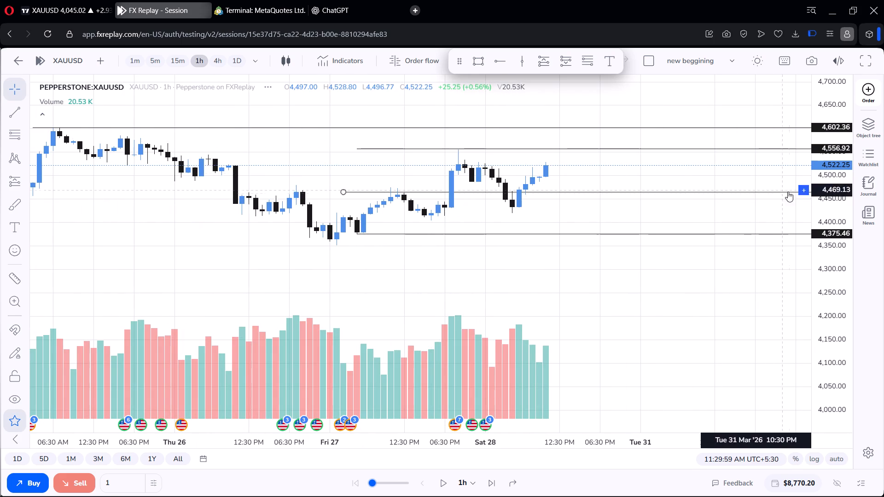
{"action": "scroll", "coordinate": [835, 202], "scroll_direction": "up", "scroll_amount": 10}
{"action": "scroll", "coordinate": [541, 144], "scroll_direction": "down", "scroll_amount": 8}
{"action": "left_click_drag", "start_coordinate": [568, 138], "coordinate": [549, 196]}
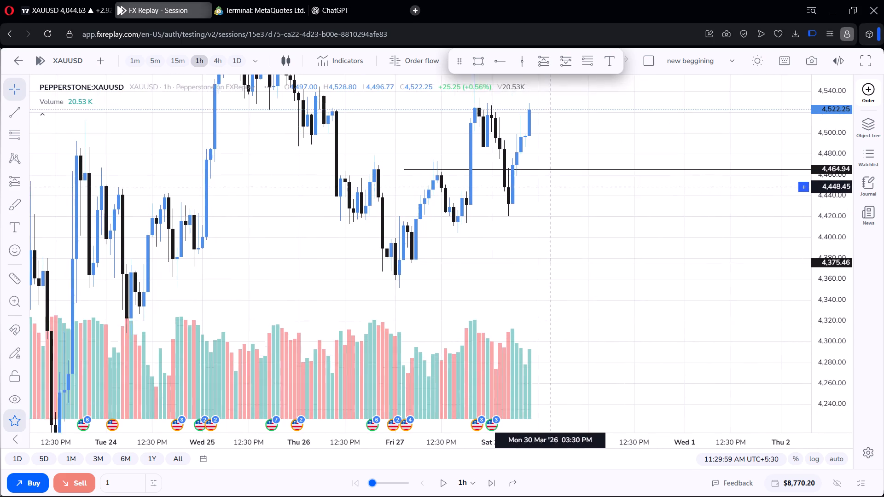
{"action": "left_click_drag", "start_coordinate": [549, 196], "coordinate": [553, 216]}
{"action": "scroll", "coordinate": [543, 149], "scroll_direction": "down", "scroll_amount": 1}
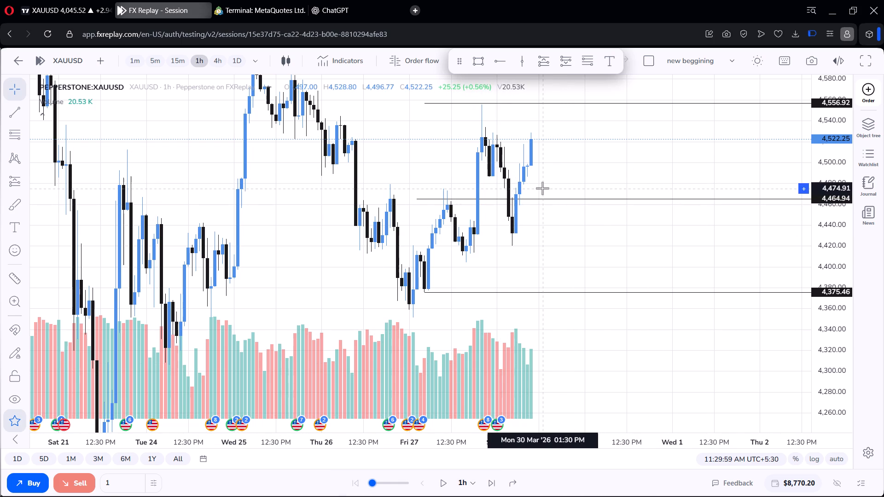
Mark the 30 March time window with vertical lines at 01:30 PM and 06:30 PM.
{"action": "left_click", "coordinate": [523, 57]}
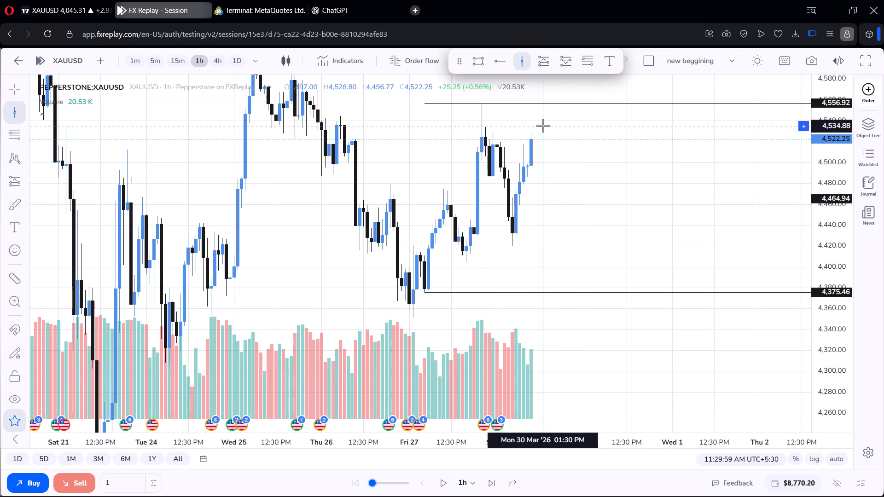
{"action": "left_click", "coordinate": [543, 126]}
{"action": "left_click", "coordinate": [518, 63]}
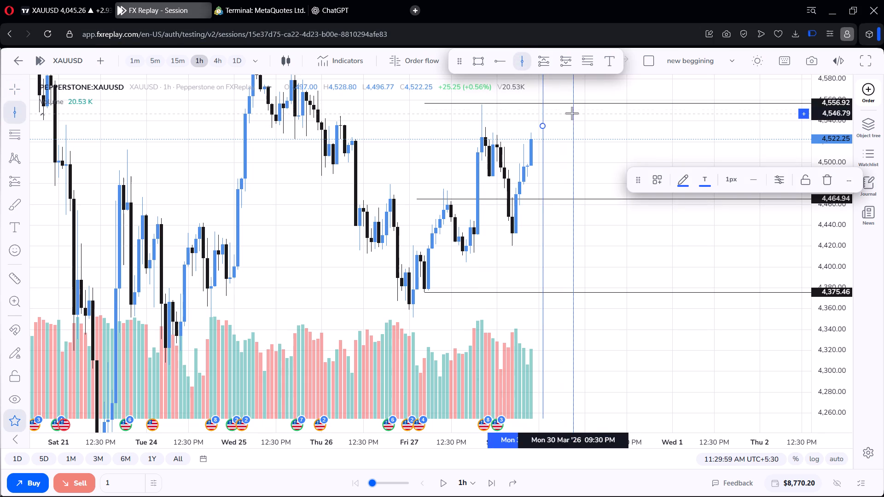
{"action": "left_click", "coordinate": [562, 111]}
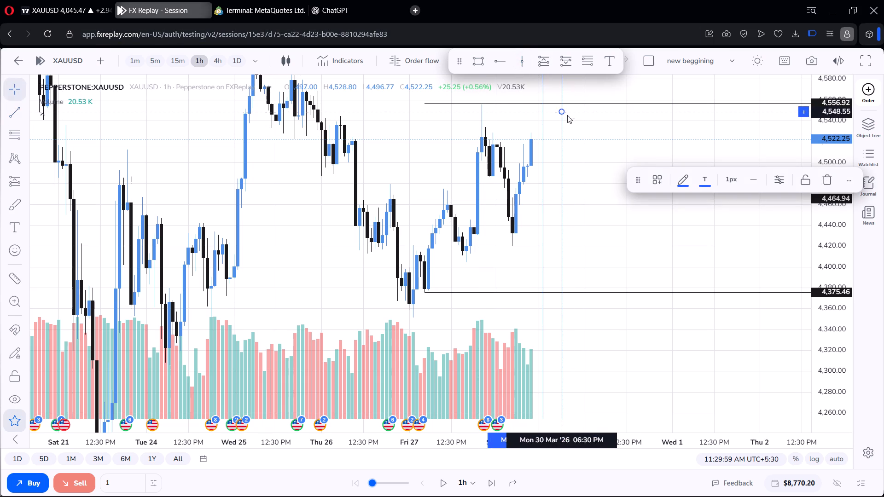
{"action": "scroll", "coordinate": [581, 130], "scroll_direction": "up", "scroll_amount": 4}
{"action": "scroll", "coordinate": [483, 156], "scroll_direction": "down", "scroll_amount": 1}
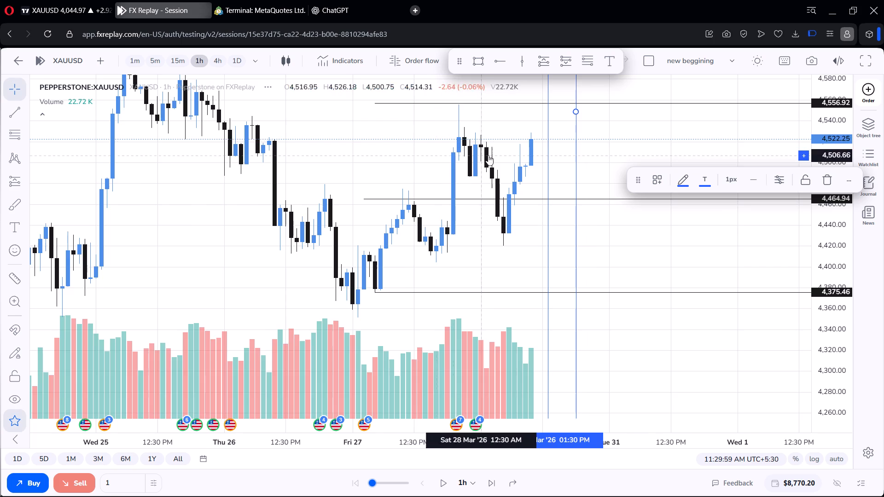
{"action": "left_click", "coordinate": [675, 142]}
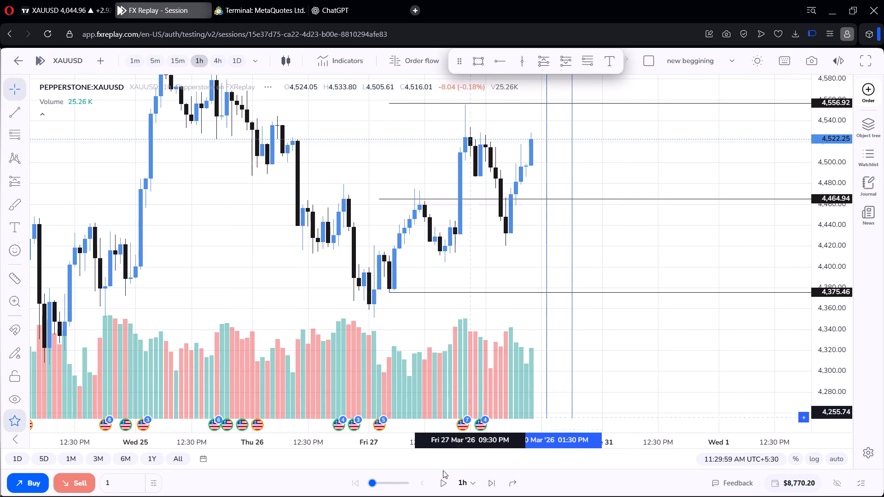
Replay the 1-hour chart forward one candle to 12:29:59 PM and pause.
{"action": "left_click", "coordinate": [442, 487]}
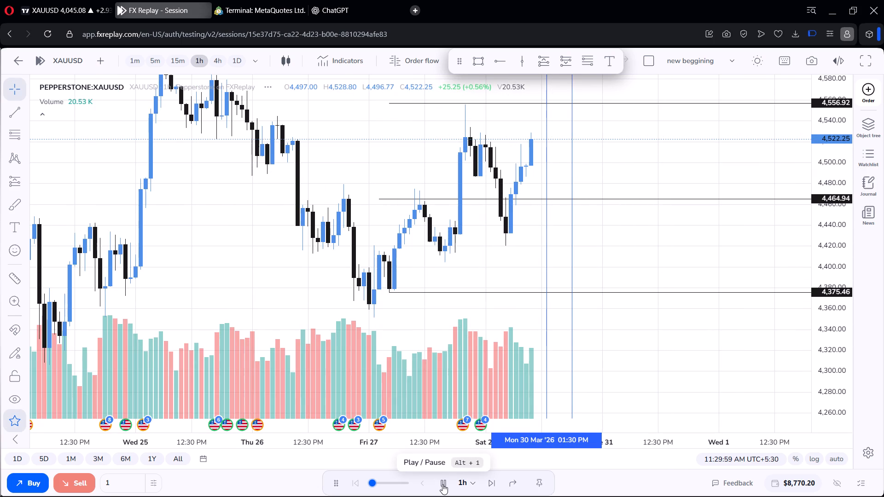
{"action": "left_click", "coordinate": [442, 484]}
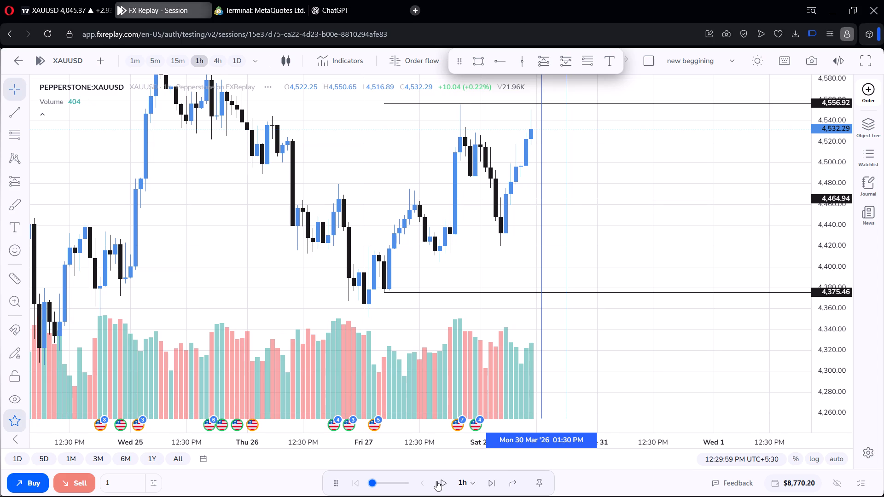
Switch to the 15-minute timeframe and replay in stages past the 01:30 PM line, pausing at 05:14:59 PM.
{"action": "left_click", "coordinate": [177, 59]}
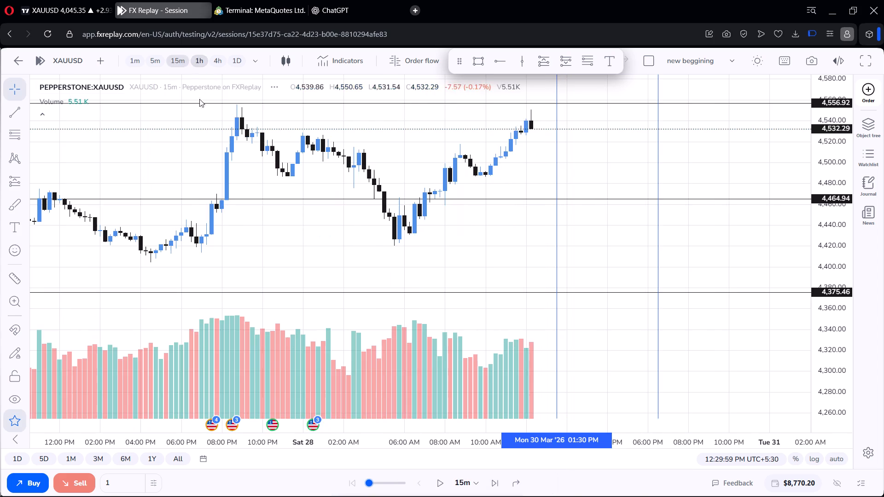
{"action": "scroll", "coordinate": [407, 182], "scroll_direction": "down", "scroll_amount": 7}
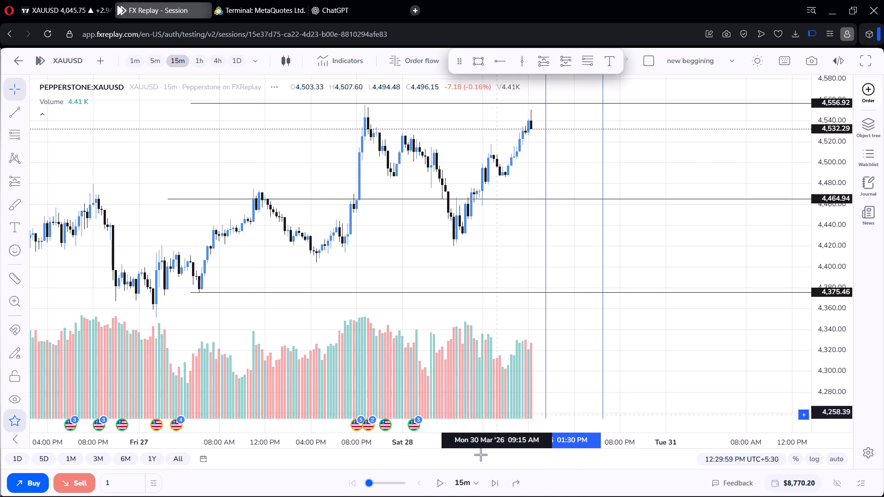
{"action": "left_click", "coordinate": [436, 484]}
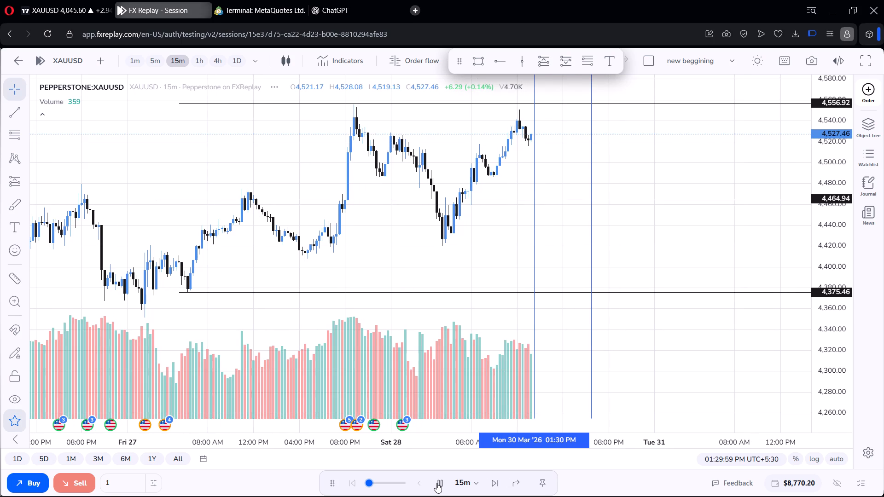
{"action": "left_click", "coordinate": [437, 482]}
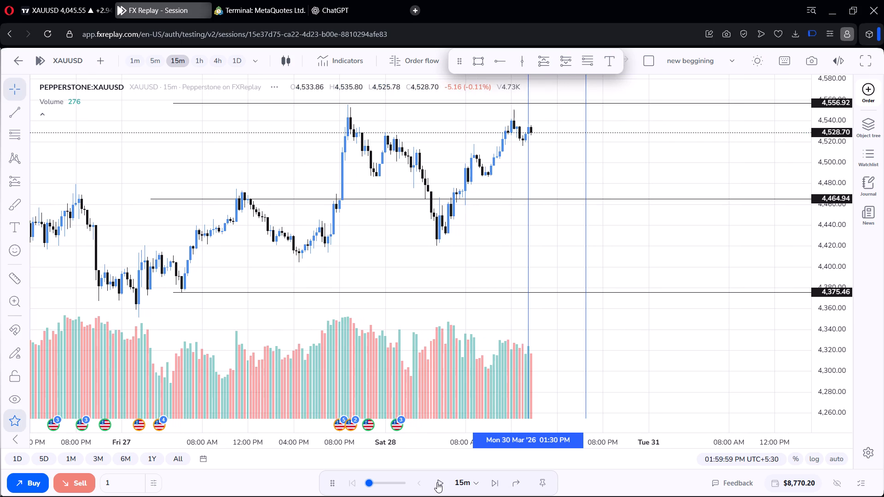
{"action": "left_click", "coordinate": [436, 482]}
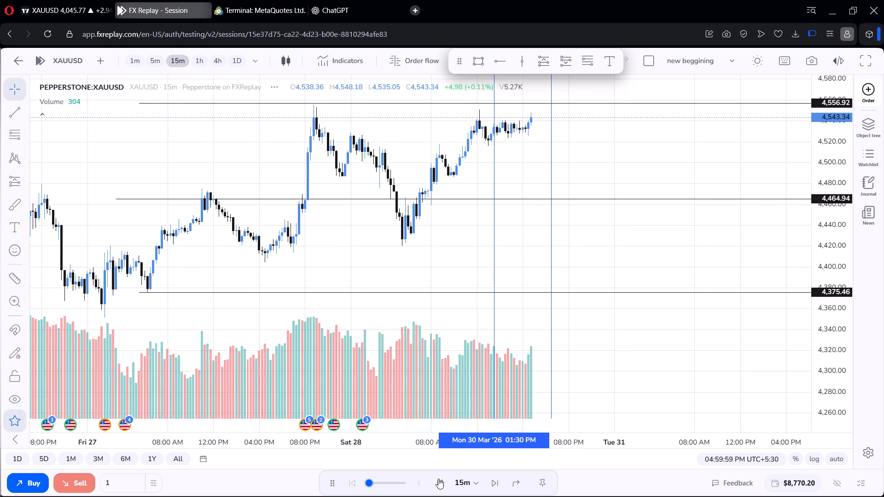
{"action": "left_click", "coordinate": [438, 479]}
Draw a long position at the latest 15-minute candle, with entry about 4,557.37 on the 4,556.92 ray and stop about 4,522.26.
{"action": "left_click_drag", "start_coordinate": [615, 154], "coordinate": [642, 223]}
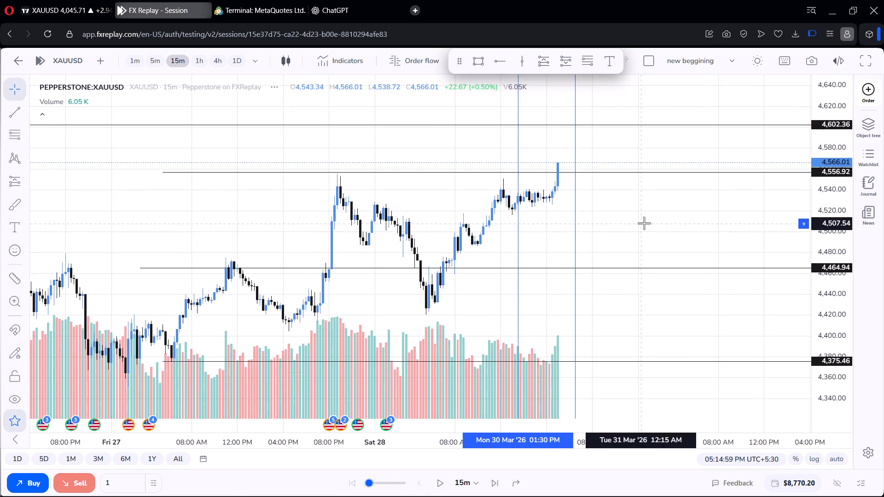
{"action": "scroll", "coordinate": [656, 199], "scroll_direction": "down", "scroll_amount": 7}
{"action": "scroll", "coordinate": [596, 208], "scroll_direction": "up", "scroll_amount": 3}
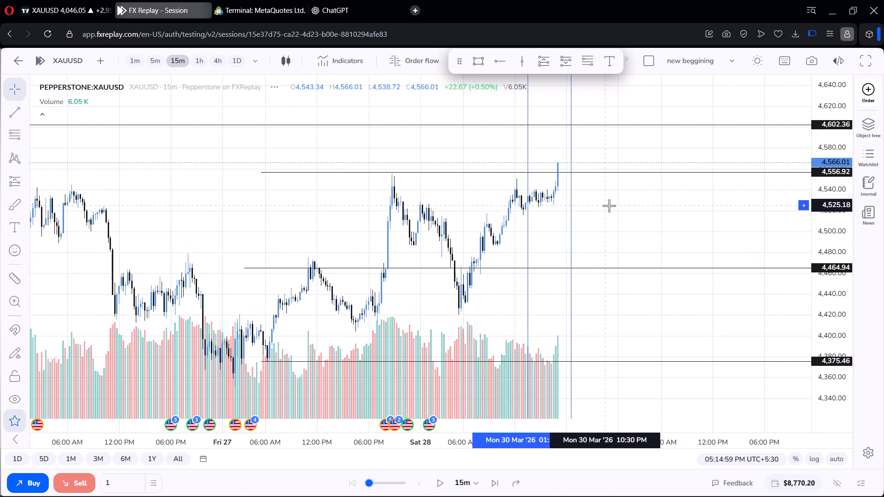
{"action": "scroll", "coordinate": [610, 206], "scroll_direction": "down", "scroll_amount": 3}
{"action": "left_click_drag", "start_coordinate": [607, 209], "coordinate": [663, 214]}
{"action": "scroll", "coordinate": [651, 207], "scroll_direction": "up", "scroll_amount": 2}
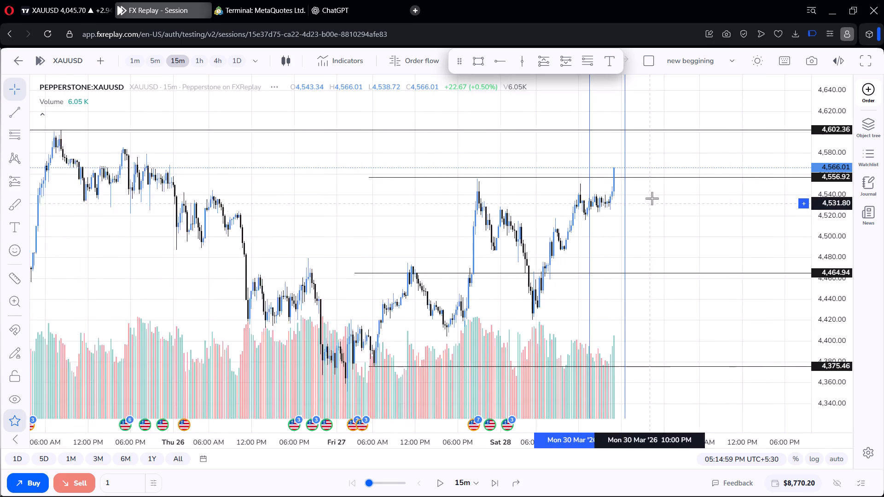
{"action": "scroll", "coordinate": [652, 198], "scroll_direction": "up", "scroll_amount": 1}
{"action": "left_click", "coordinate": [544, 58]}
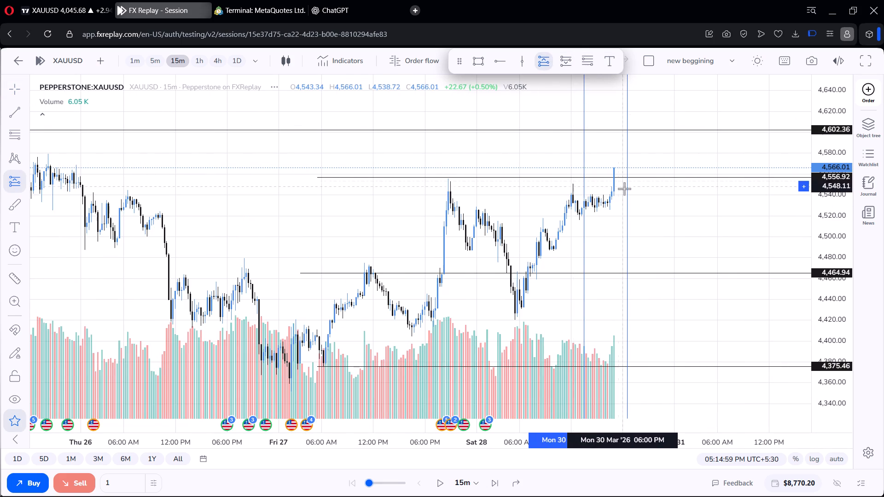
{"action": "left_click", "coordinate": [613, 176]}
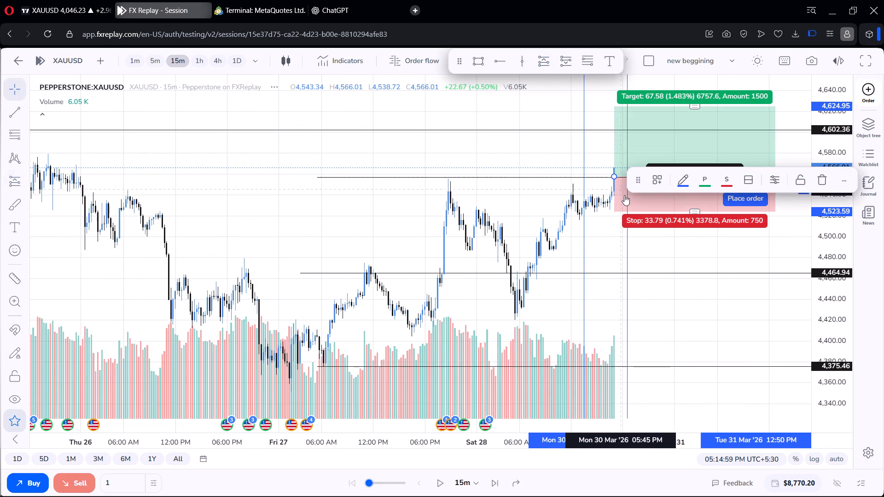
{"action": "left_click", "coordinate": [698, 211]}
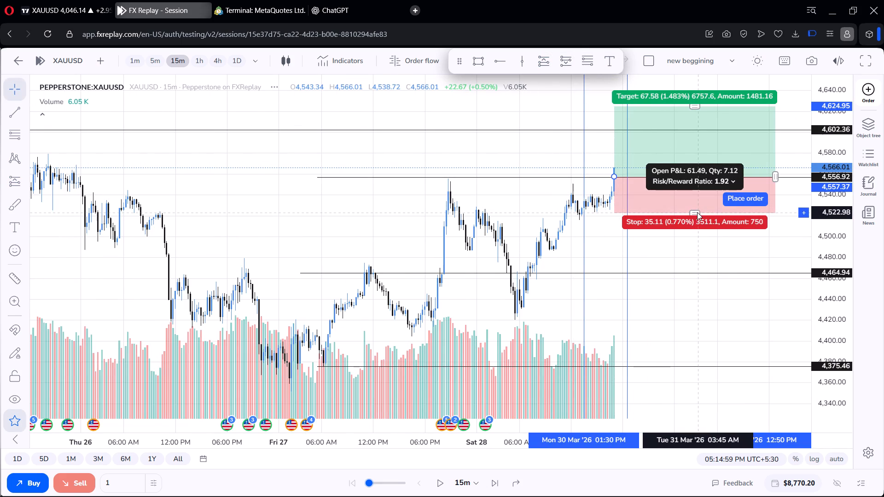
Adjust the long position's target to about 4,602.90, at the 4,602.36 ray.
{"action": "scroll", "coordinate": [560, 126], "scroll_direction": "down", "scroll_amount": 5}
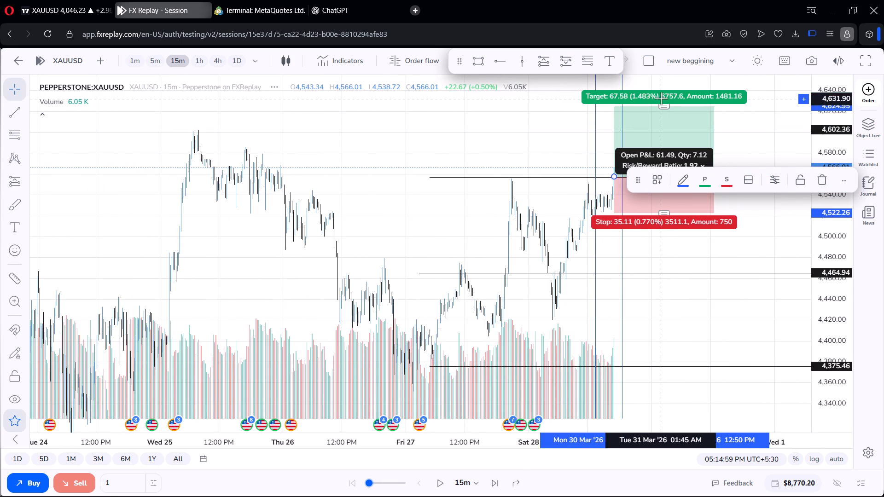
{"action": "left_click_drag", "start_coordinate": [665, 106], "coordinate": [670, 133]}
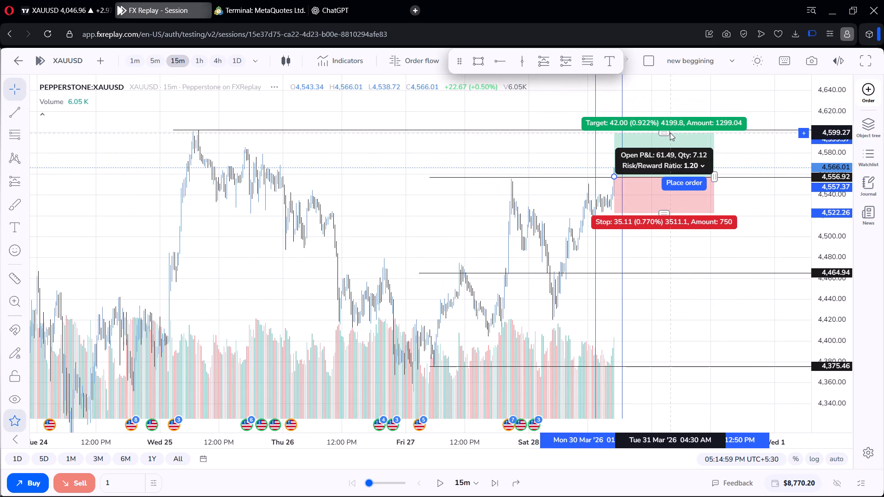
{"action": "left_click_drag", "start_coordinate": [670, 133], "coordinate": [667, 128]}
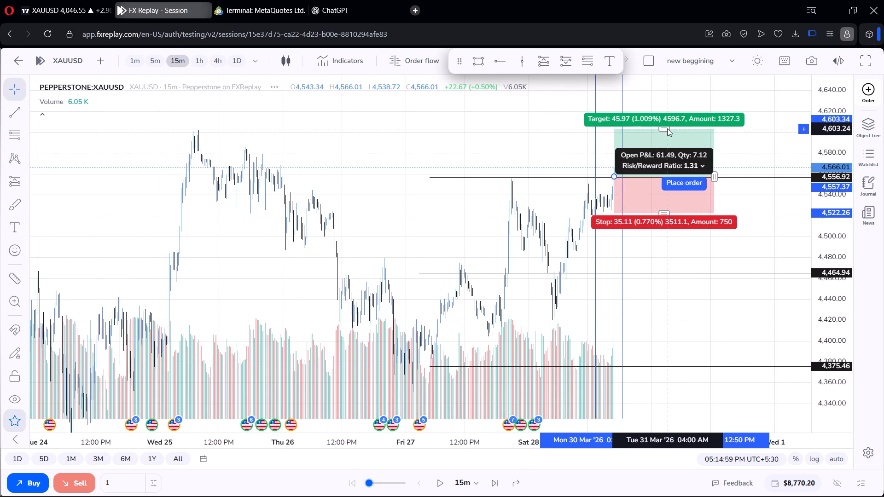
{"action": "left_click_drag", "start_coordinate": [667, 128], "coordinate": [662, 123]}
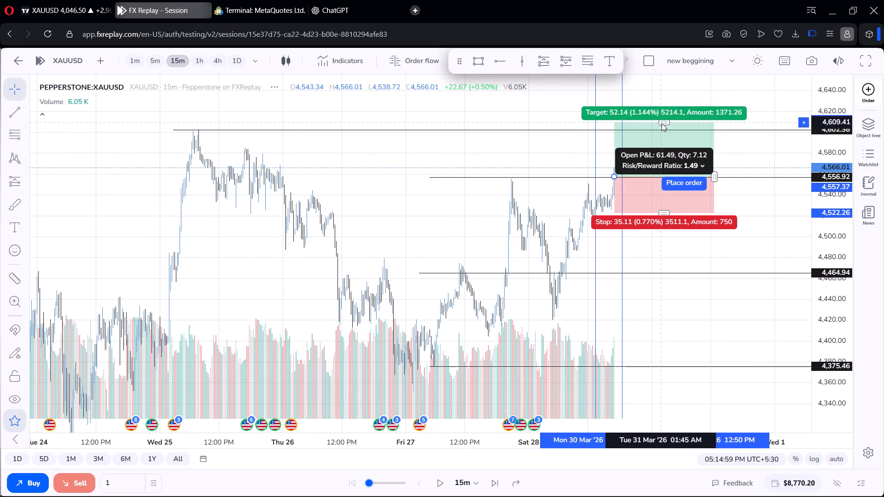
{"action": "left_click_drag", "start_coordinate": [662, 123], "coordinate": [661, 129]}
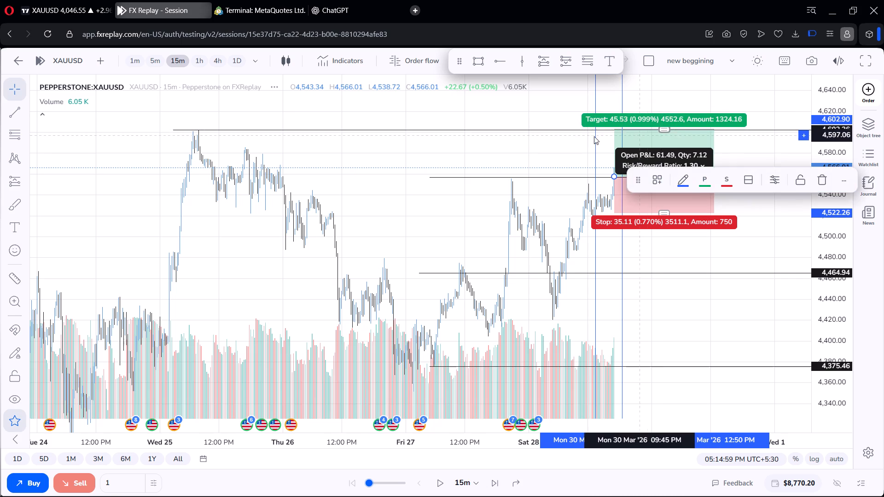
Raise the long position's stop to about 4,534.17, near the lows of the recent consolidation.
{"action": "scroll", "coordinate": [576, 130], "scroll_direction": "up", "scroll_amount": 4}
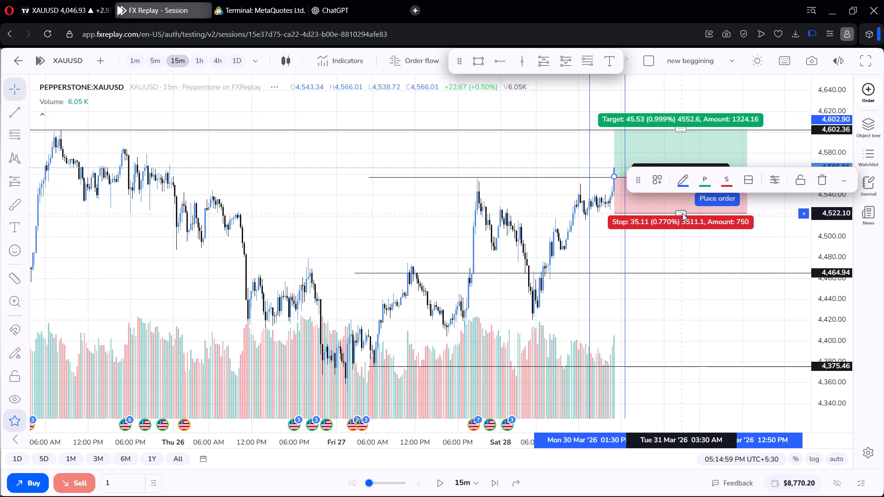
{"action": "left_click_drag", "start_coordinate": [682, 213], "coordinate": [675, 202]}
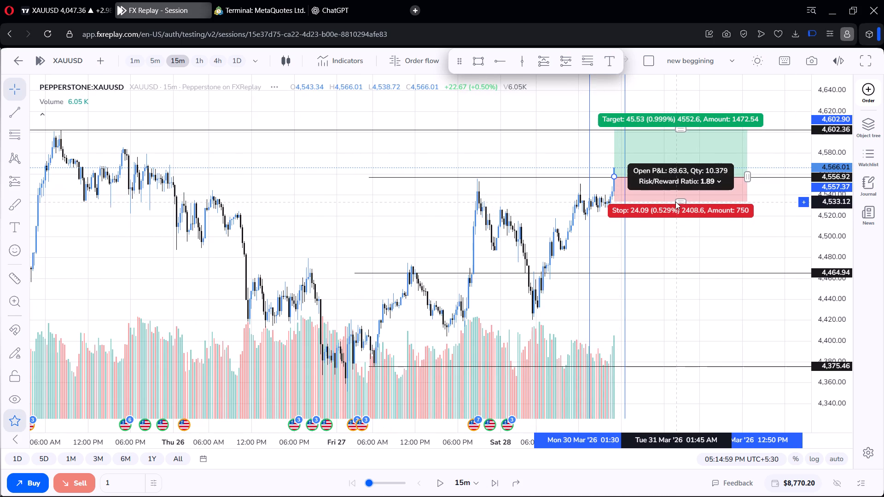
{"action": "left_click_drag", "start_coordinate": [675, 202], "coordinate": [675, 201]}
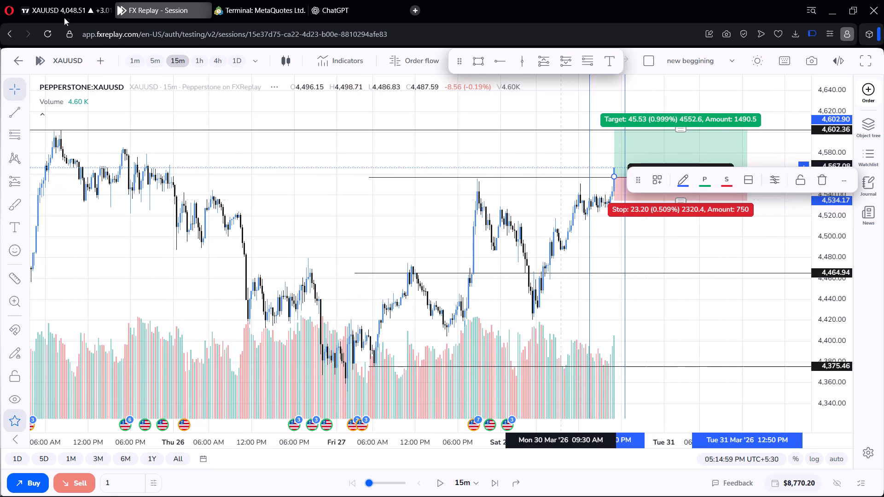
Check the long setup against the 5-minute candles, and return to the 15-minute timeframe with the position deselected.
{"action": "left_click", "coordinate": [160, 60]}
{"action": "scroll", "coordinate": [328, 100], "scroll_direction": "down", "scroll_amount": 5}
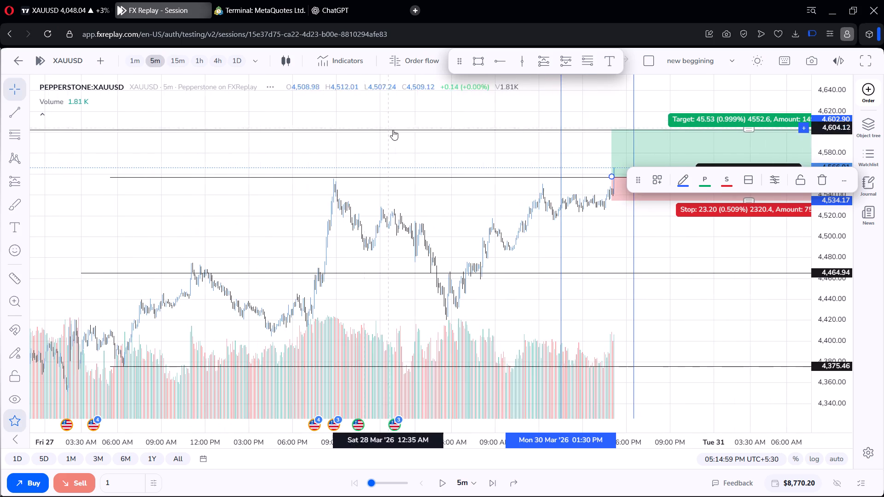
{"action": "scroll", "coordinate": [488, 145], "scroll_direction": "up", "scroll_amount": 6}
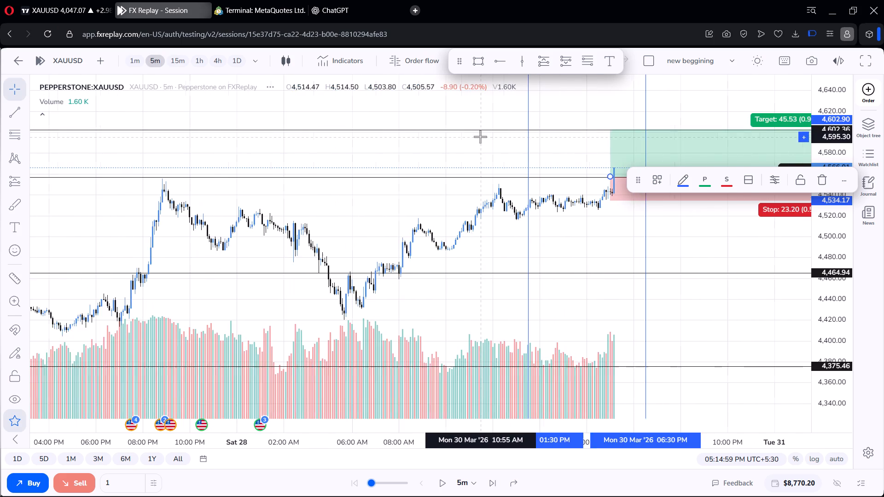
{"action": "scroll", "coordinate": [480, 137], "scroll_direction": "up", "scroll_amount": 1}
{"action": "scroll", "coordinate": [479, 130], "scroll_direction": "down", "scroll_amount": 4}
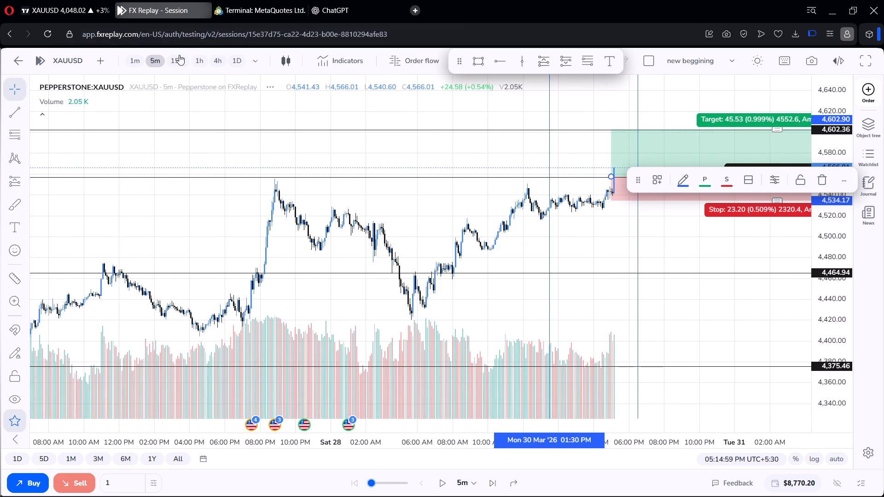
{"action": "left_click", "coordinate": [171, 59]}
{"action": "left_click", "coordinate": [644, 99]}
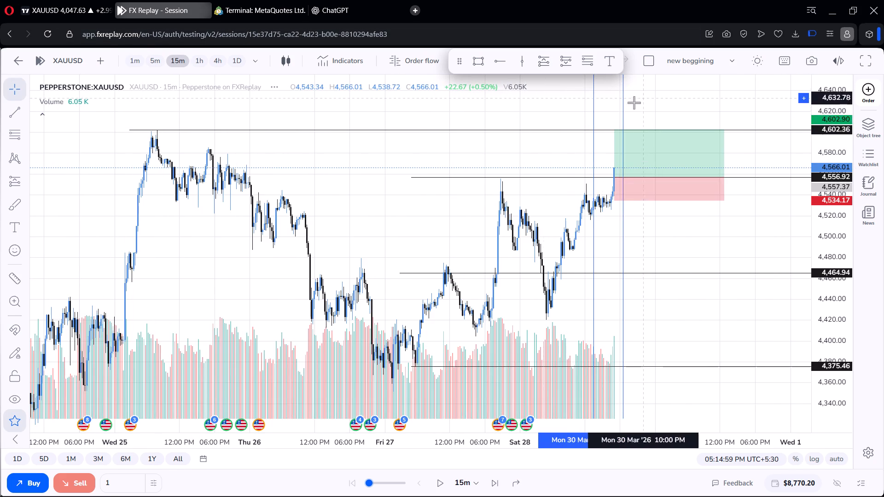
Replay the 15-minute candles to about 07:30 PM on Mon 30 Mar to test the long setup, and pause.
{"action": "scroll", "coordinate": [594, 110], "scroll_direction": "up", "scroll_amount": 5}
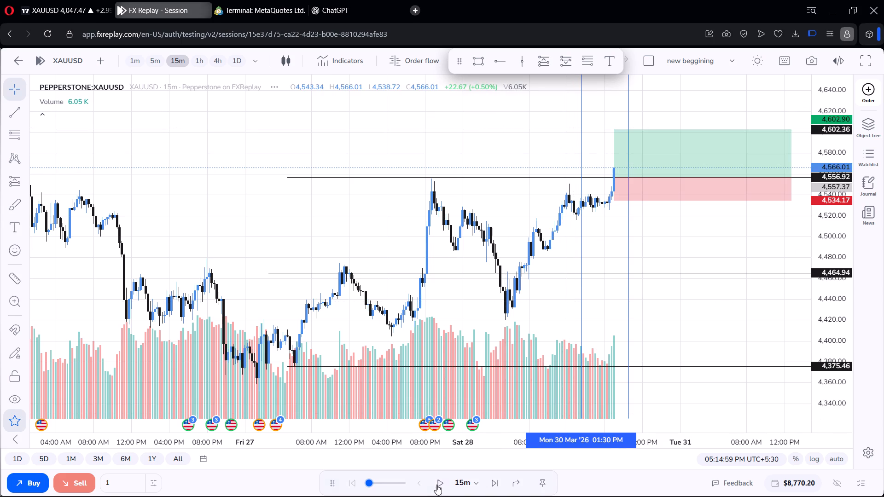
{"action": "left_click", "coordinate": [436, 483]}
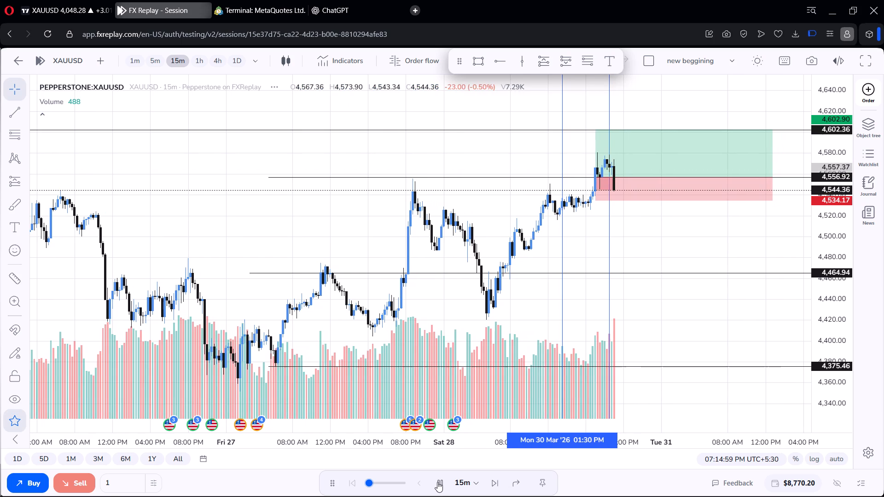
{"action": "left_click", "coordinate": [437, 482]}
Delete the long position drawn at the 4,556.92 ray.
{"action": "left_click", "coordinate": [759, 154]}
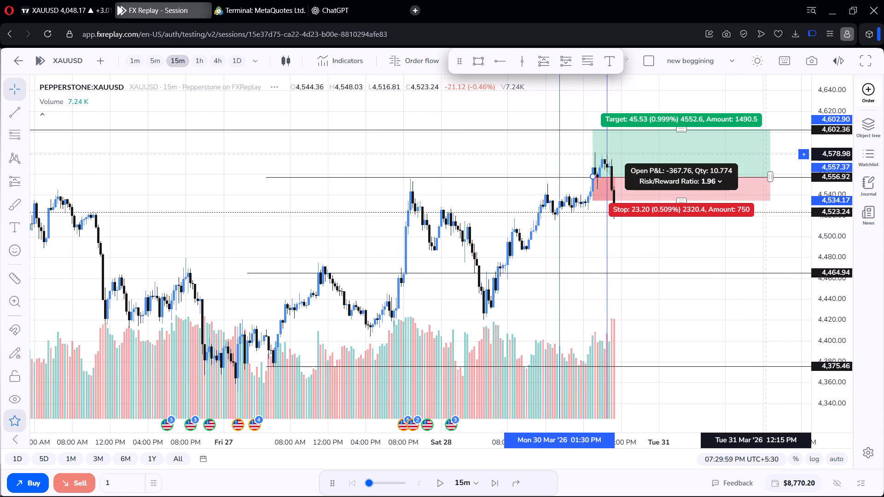
{"action": "left_click", "coordinate": [816, 181]}
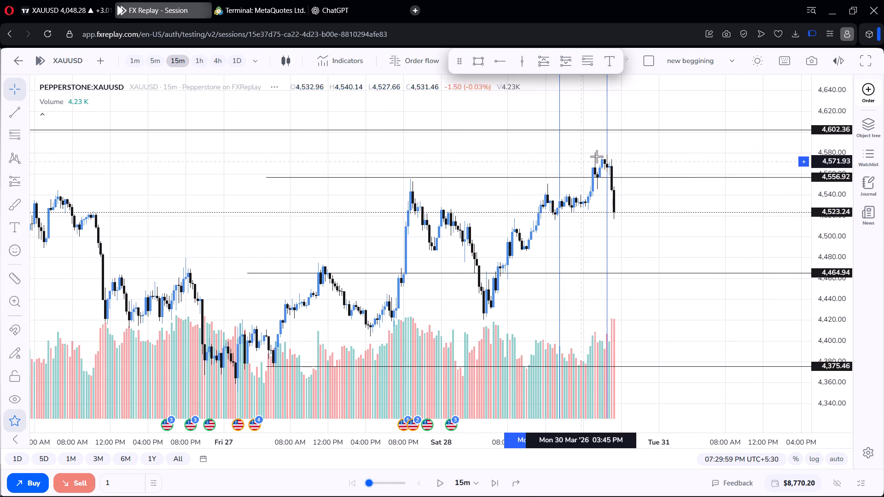
Examine the latest 15-minute drop against the marked levels and the previous days' price action for a new setup.
{"action": "left_click_drag", "start_coordinate": [641, 160], "coordinate": [765, 162]}
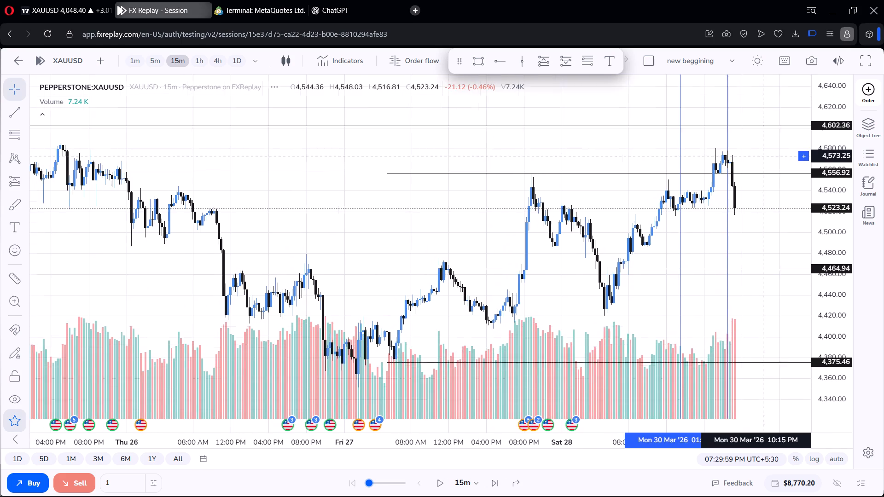
{"action": "left_click_drag", "start_coordinate": [765, 162], "coordinate": [815, 167]}
{"action": "scroll", "coordinate": [455, 187], "scroll_direction": "down", "scroll_amount": 2}
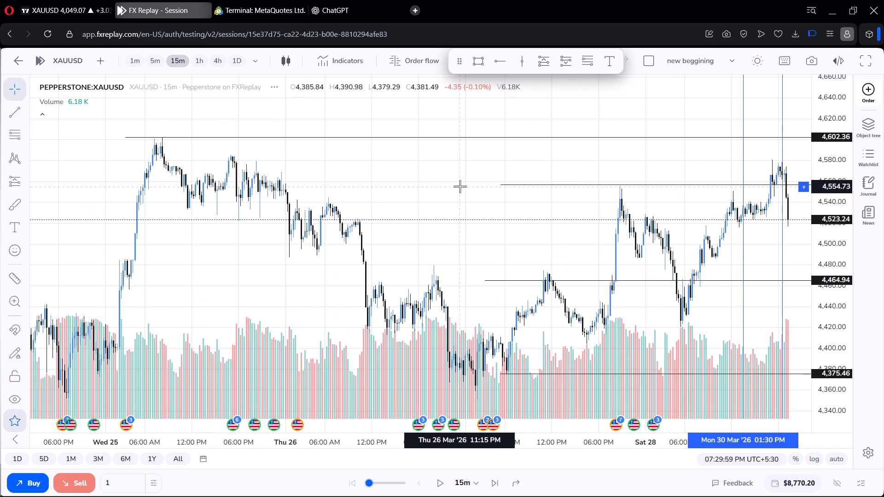
{"action": "scroll", "coordinate": [541, 169], "scroll_direction": "up", "scroll_amount": 7}
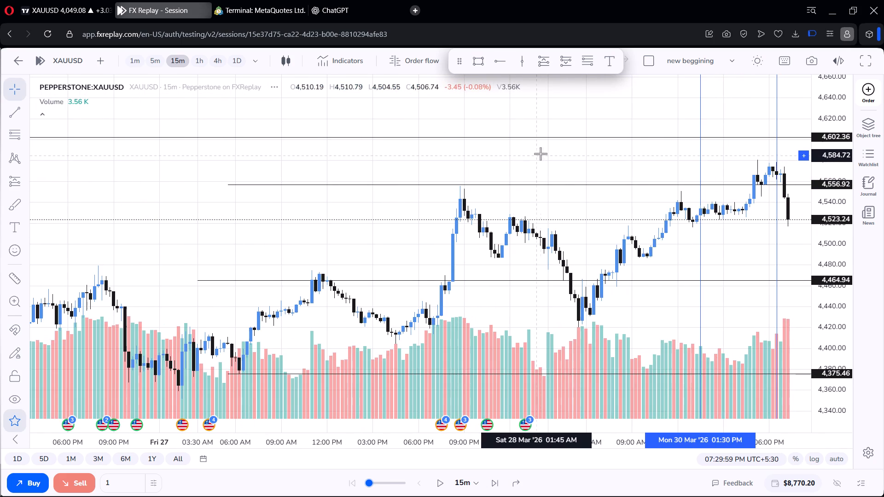
{"action": "left_click_drag", "start_coordinate": [569, 153], "coordinate": [551, 152]}
{"action": "scroll", "coordinate": [551, 152], "scroll_direction": "down", "scroll_amount": 6}
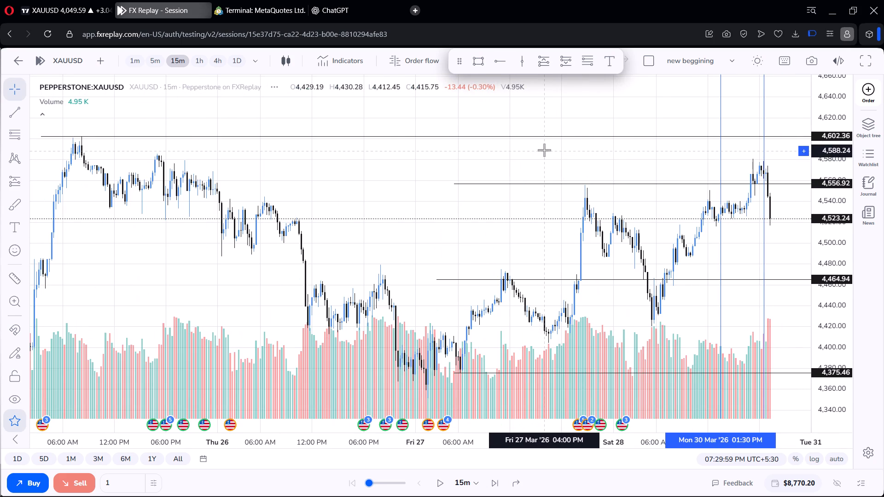
{"action": "left_click_drag", "start_coordinate": [597, 162], "coordinate": [496, 140]}
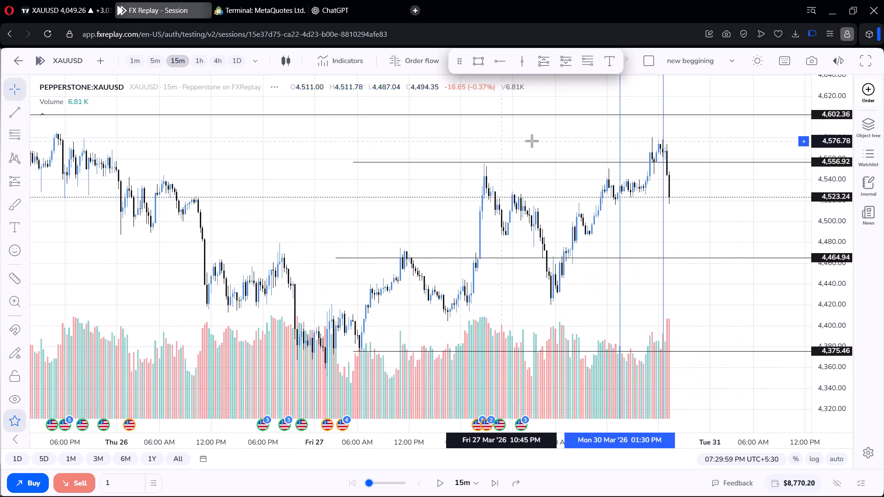
{"action": "scroll", "coordinate": [567, 144], "scroll_direction": "up", "scroll_amount": 7}
{"action": "left_click_drag", "start_coordinate": [746, 144], "coordinate": [732, 142]}
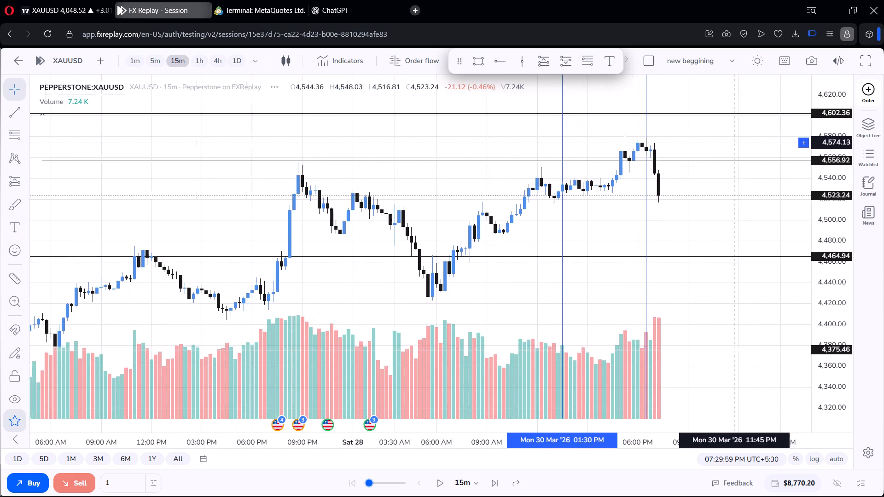
{"action": "left_click_drag", "start_coordinate": [732, 142], "coordinate": [707, 135]}
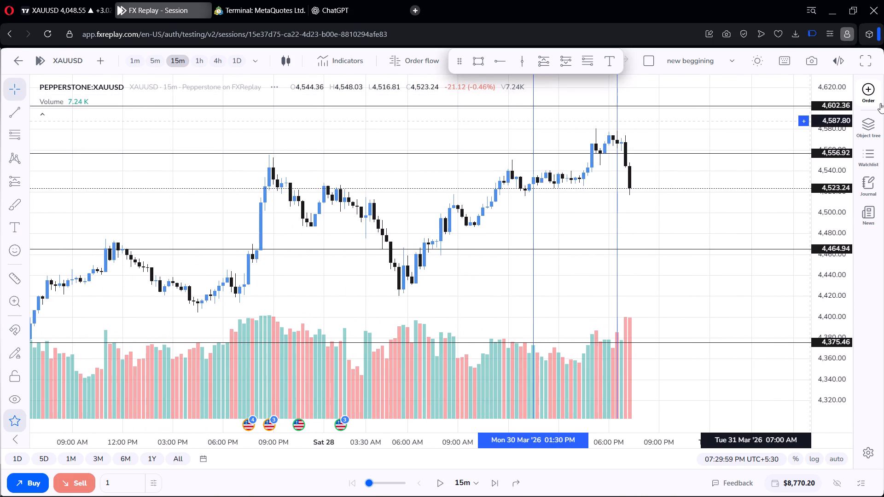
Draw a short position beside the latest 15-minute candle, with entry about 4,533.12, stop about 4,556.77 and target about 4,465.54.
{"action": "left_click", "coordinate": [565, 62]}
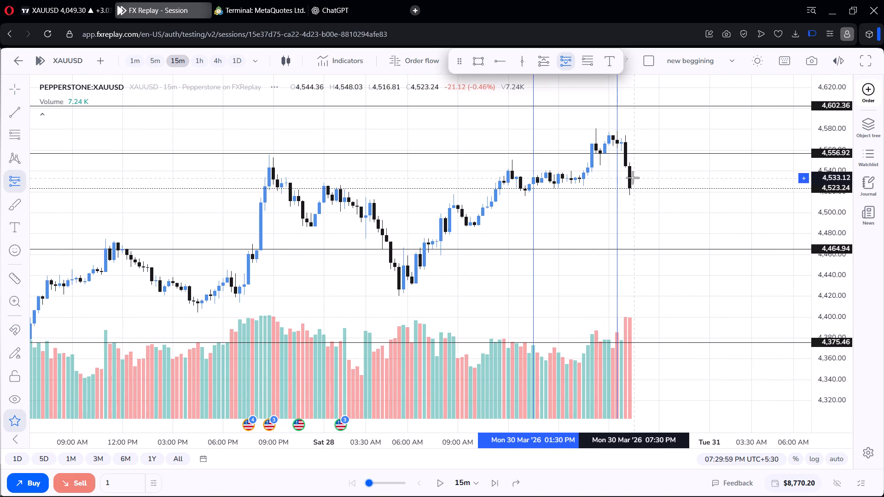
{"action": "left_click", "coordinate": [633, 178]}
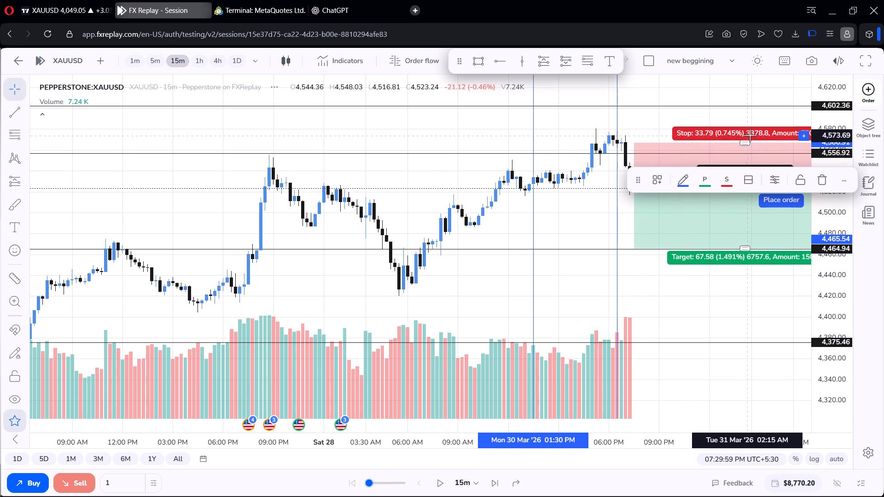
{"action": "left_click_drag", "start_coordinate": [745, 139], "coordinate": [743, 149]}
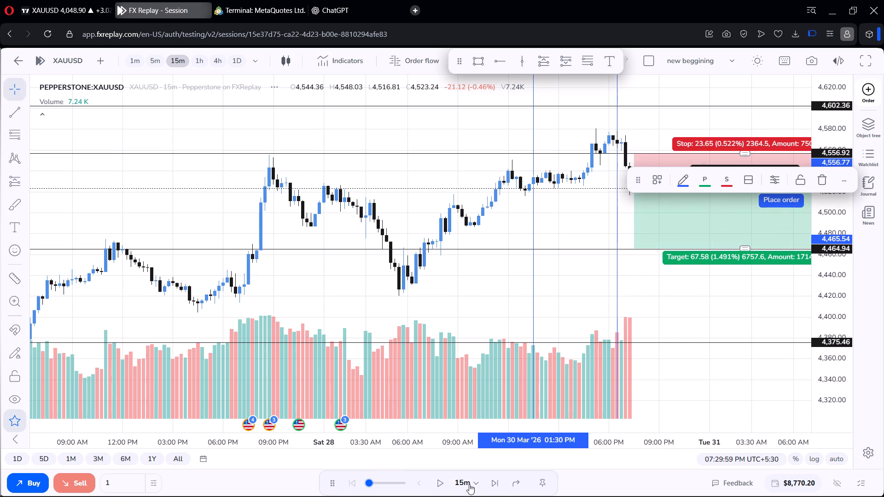
Replay the 15-minute candles to about 07:15 AM on Tue 31 Mar to test the short setup, and pause.
{"action": "left_click", "coordinate": [431, 485]}
{"action": "left_click", "coordinate": [436, 488]}
{"action": "left_click", "coordinate": [674, 122]}
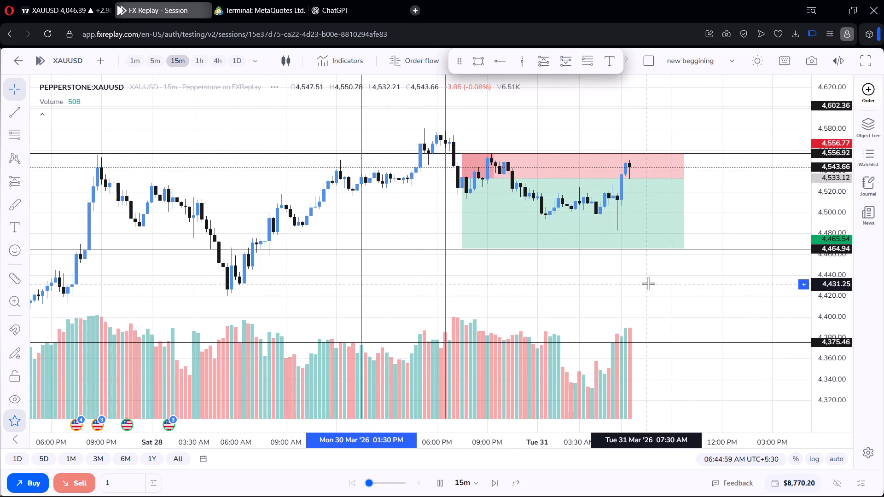
{"action": "left_click", "coordinate": [438, 483]}
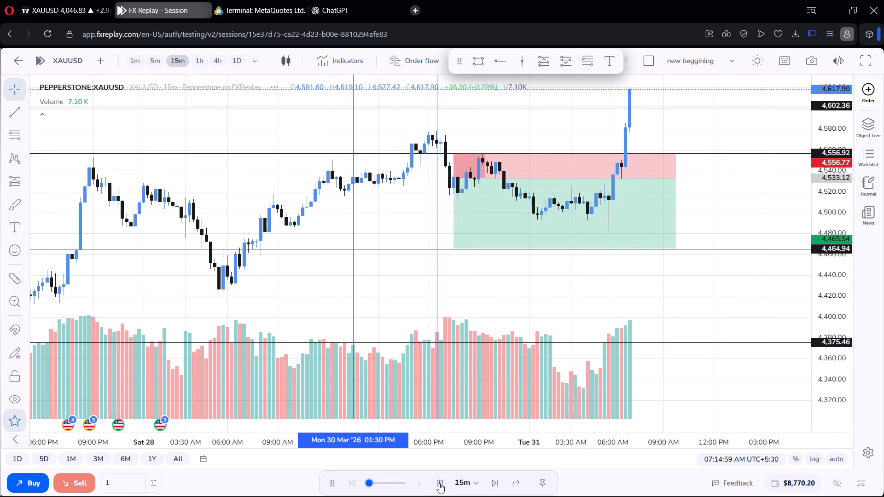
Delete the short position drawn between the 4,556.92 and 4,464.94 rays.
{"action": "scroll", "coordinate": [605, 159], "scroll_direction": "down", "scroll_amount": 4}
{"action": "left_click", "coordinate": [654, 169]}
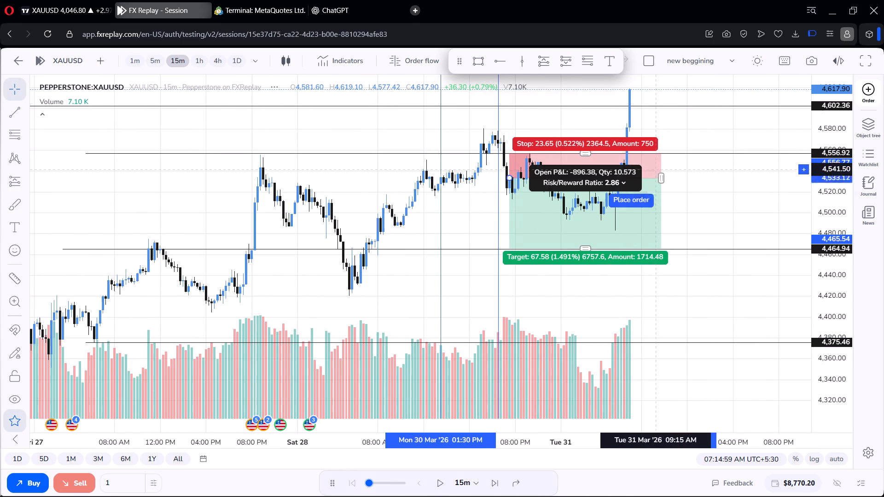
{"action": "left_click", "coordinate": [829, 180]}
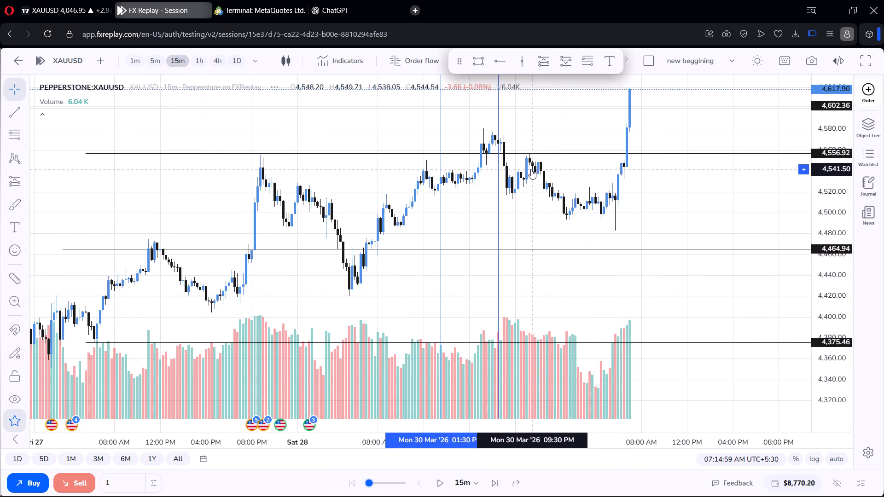
Select the horizontal ray at 4,602.36.
{"action": "left_click_drag", "start_coordinate": [565, 133], "coordinate": [565, 134]}
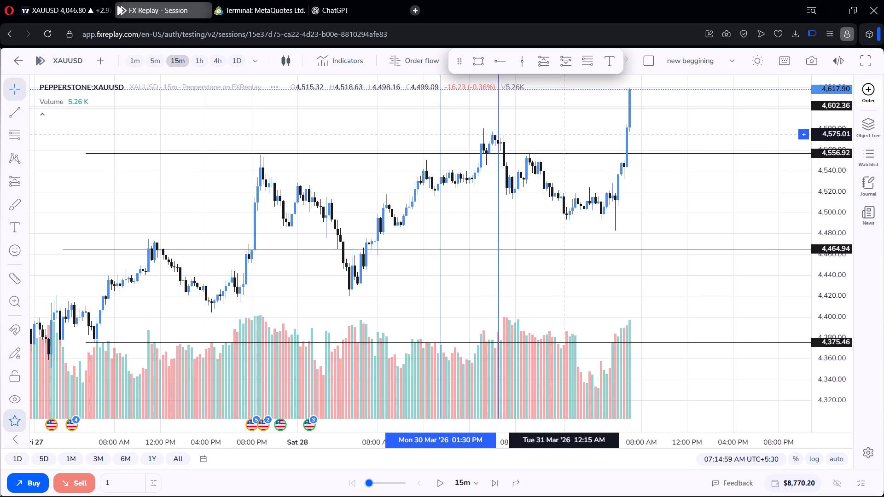
{"action": "left_click_drag", "start_coordinate": [565, 134], "coordinate": [583, 189]}
{"action": "scroll", "coordinate": [629, 132], "scroll_direction": "down", "scroll_amount": 8}
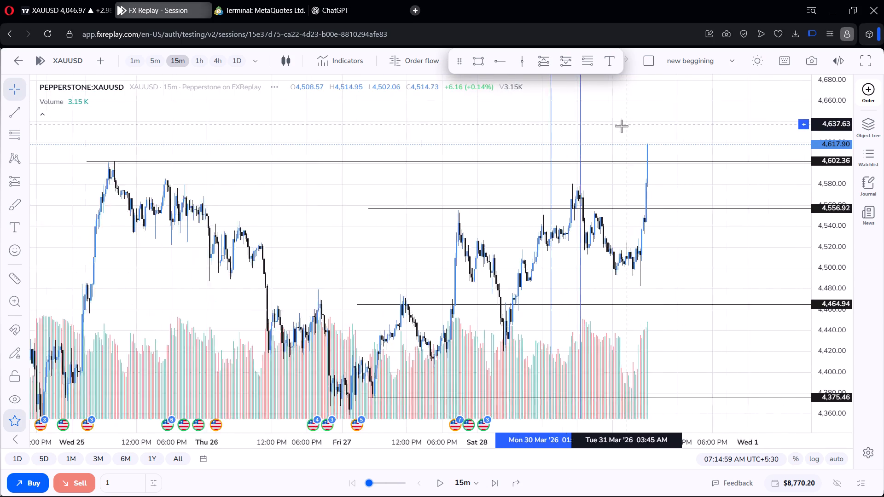
{"action": "scroll", "coordinate": [622, 126], "scroll_direction": "down", "scroll_amount": 2}
{"action": "scroll", "coordinate": [623, 127], "scroll_direction": "up", "scroll_amount": 10}
{"action": "scroll", "coordinate": [642, 118], "scroll_direction": "down", "scroll_amount": 5}
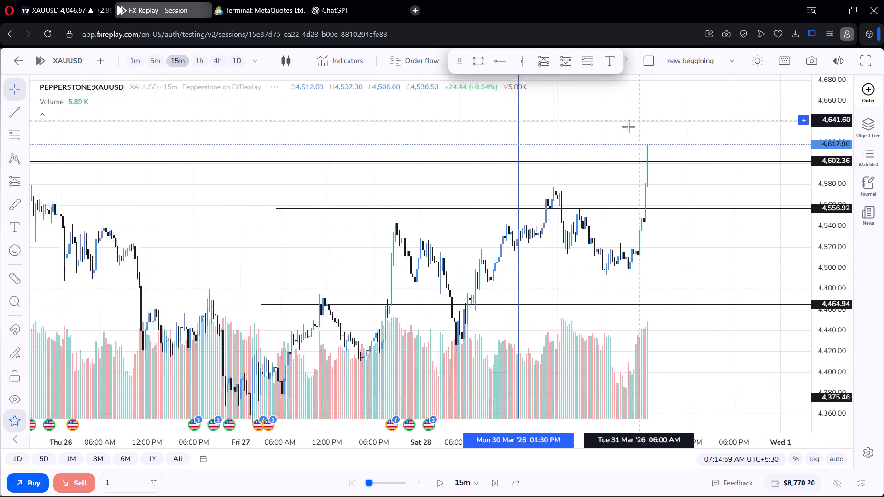
{"action": "left_click", "coordinate": [614, 160]}
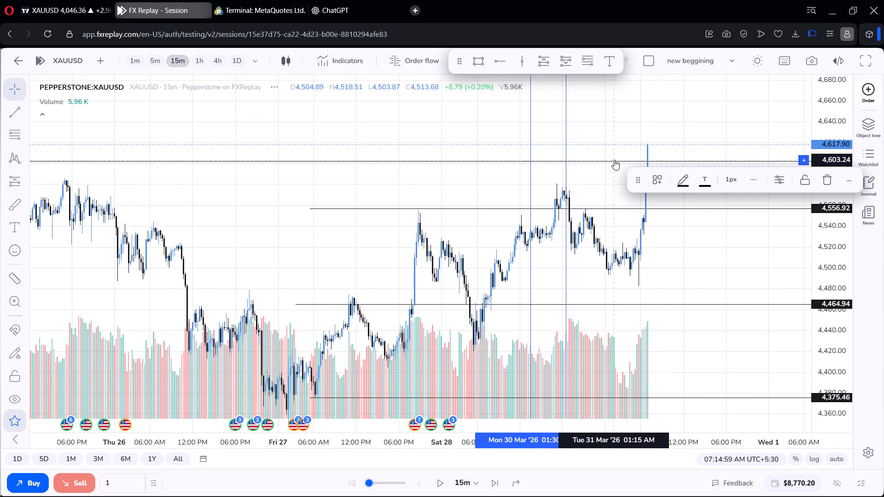